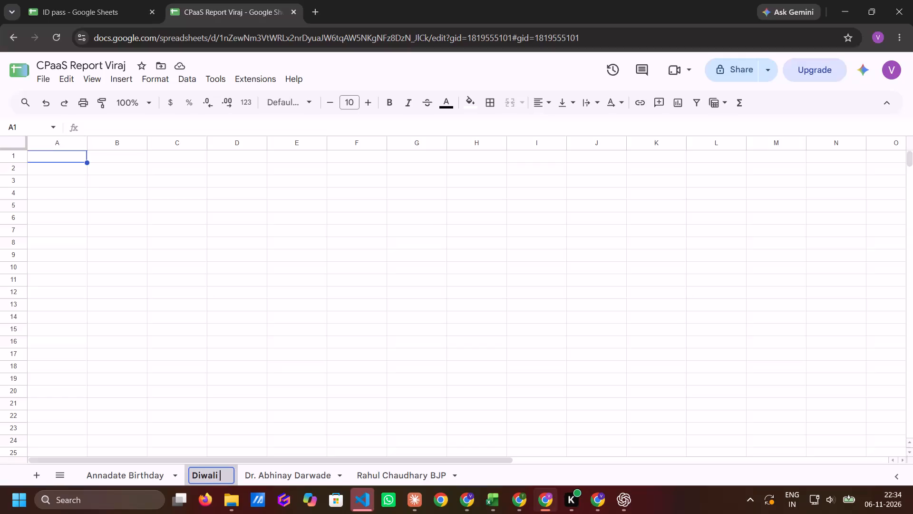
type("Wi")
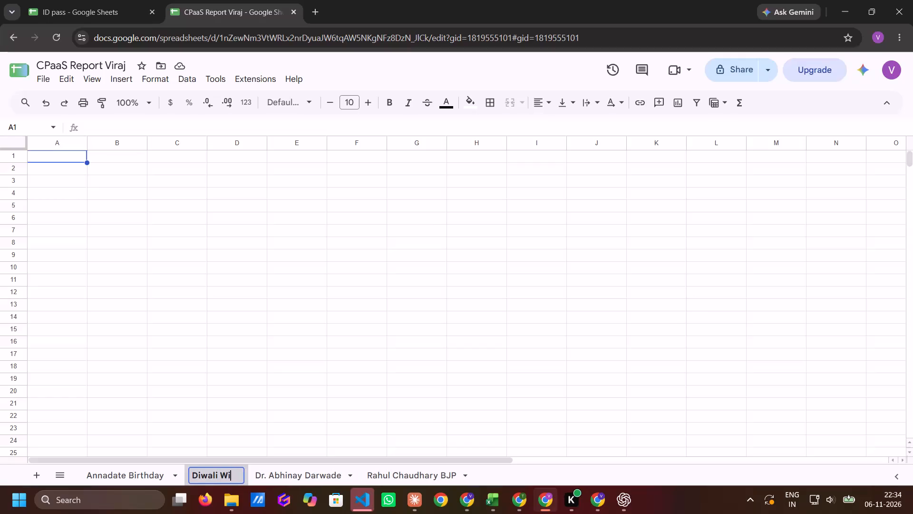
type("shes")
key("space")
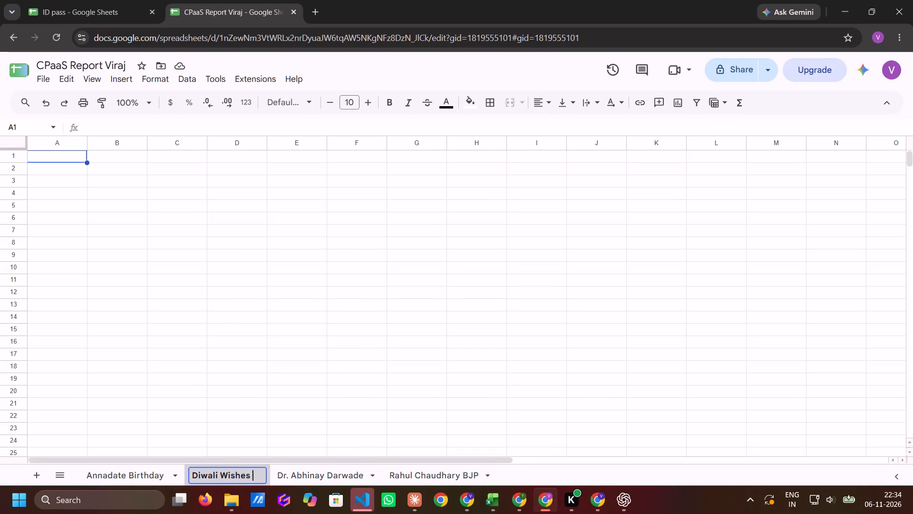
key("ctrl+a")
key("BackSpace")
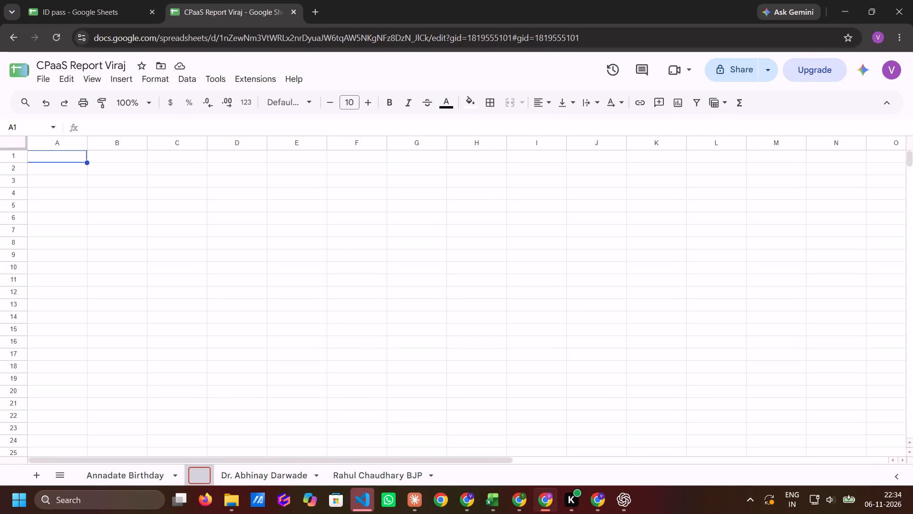
Name the sheet that follows Annadate Birthday with the doctor's full name, prefixed with the title "Dr.".
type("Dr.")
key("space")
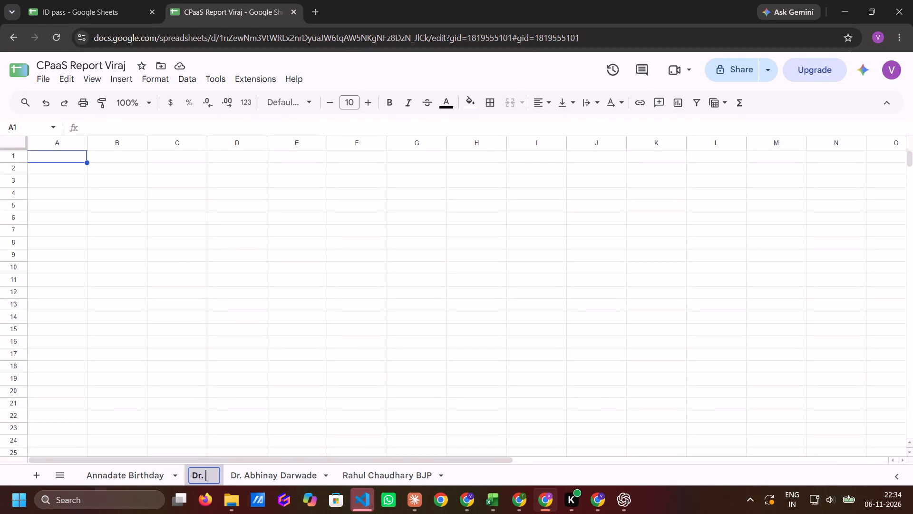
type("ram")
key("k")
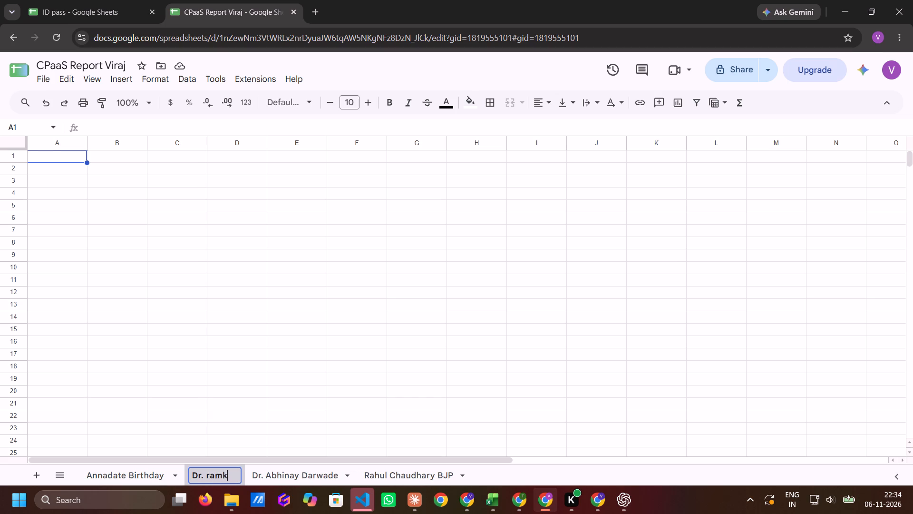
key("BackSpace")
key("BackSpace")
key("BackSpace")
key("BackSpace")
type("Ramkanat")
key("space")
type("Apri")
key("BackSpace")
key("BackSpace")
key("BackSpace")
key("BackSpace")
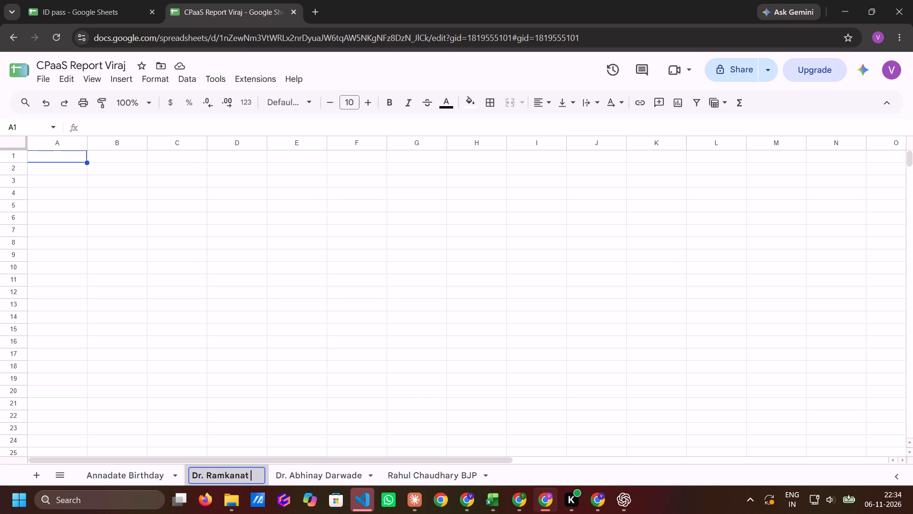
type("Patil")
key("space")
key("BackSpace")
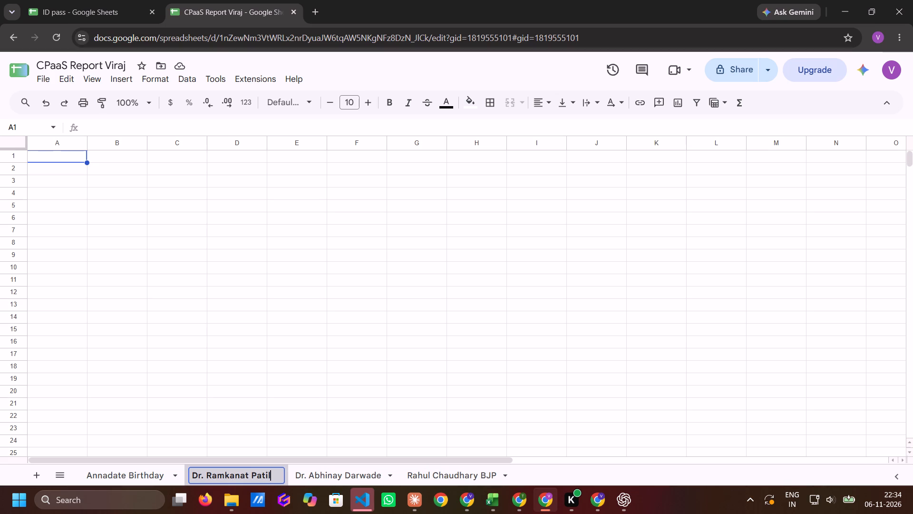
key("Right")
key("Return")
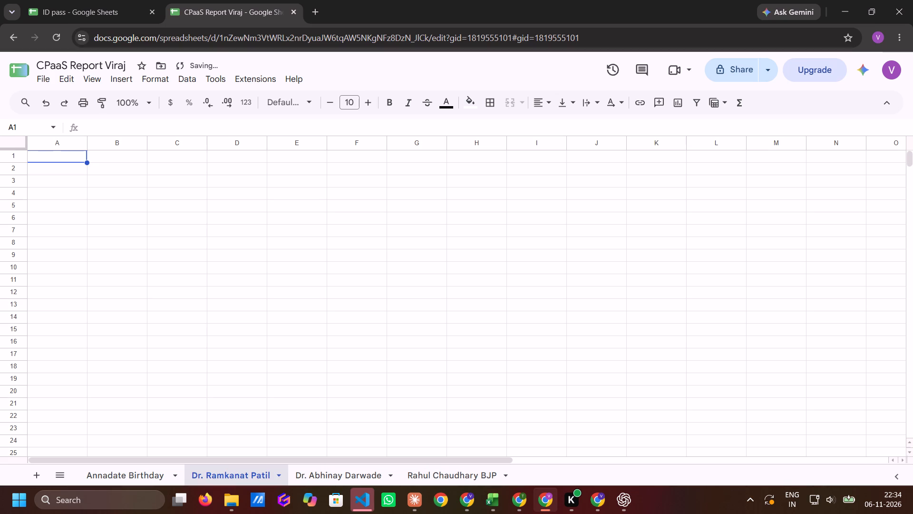
Add two new blank sheets directly after the newly renamed doctor's sheet.
left_click(37, 471)
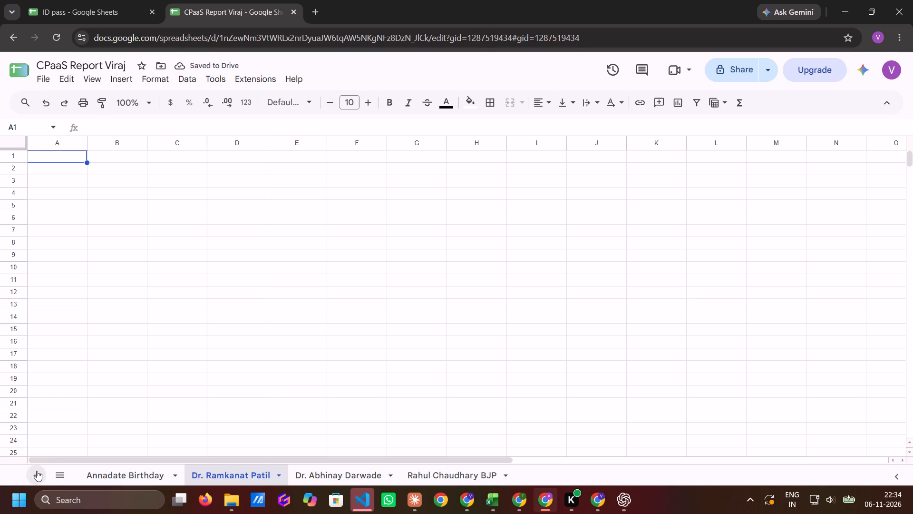
left_click(32, 479)
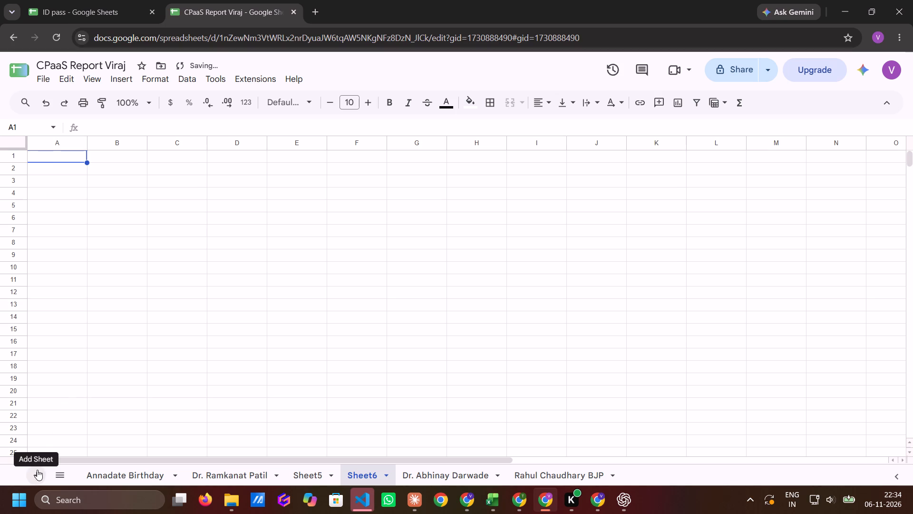
Rename Sheet5 with the person's full name, prefixed with the title "Ar.".
double_click(309, 478)
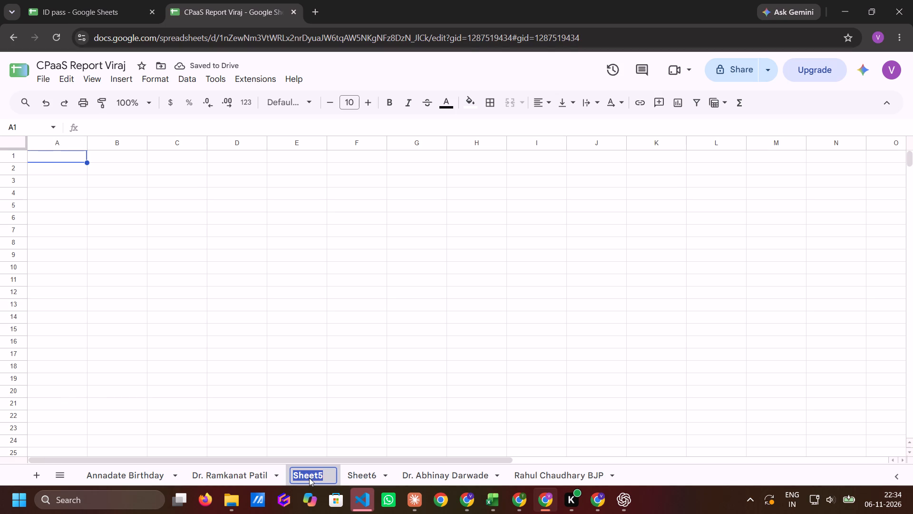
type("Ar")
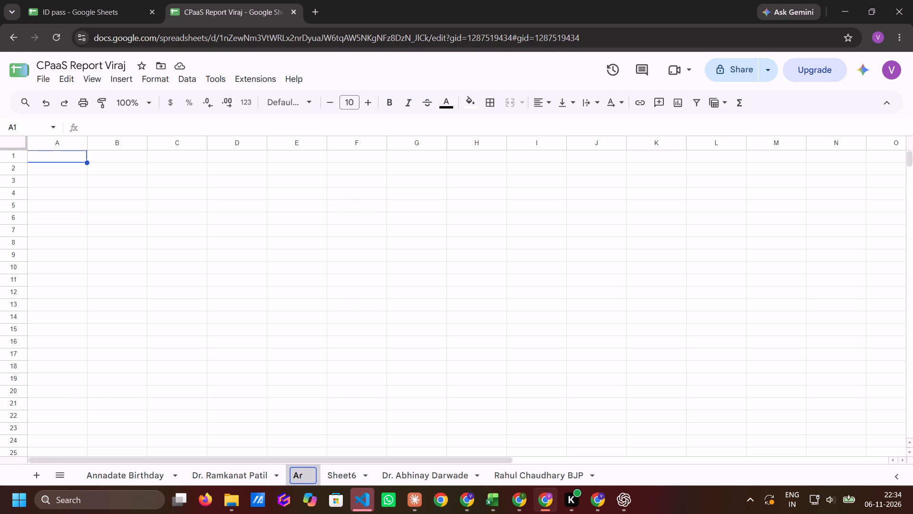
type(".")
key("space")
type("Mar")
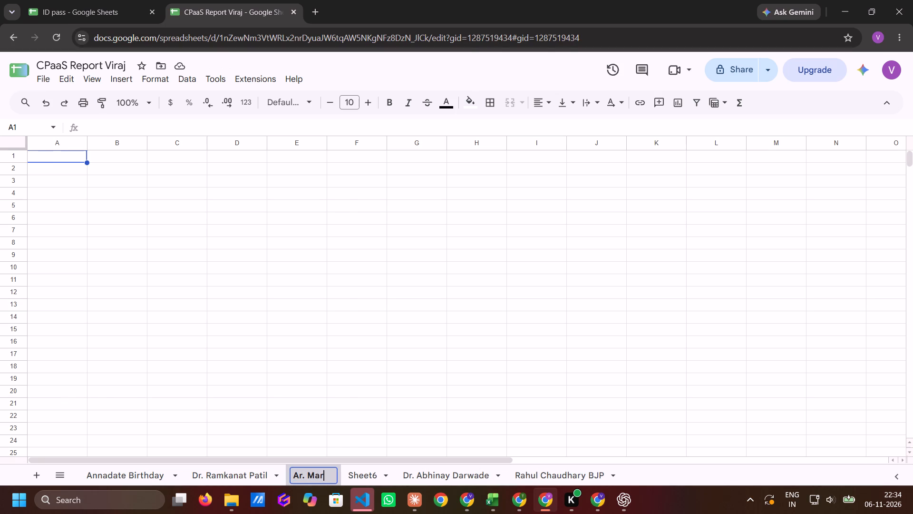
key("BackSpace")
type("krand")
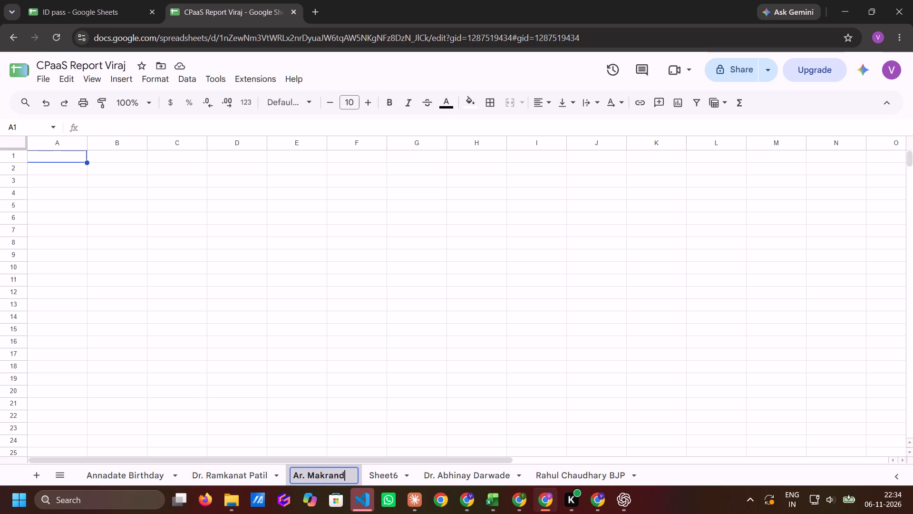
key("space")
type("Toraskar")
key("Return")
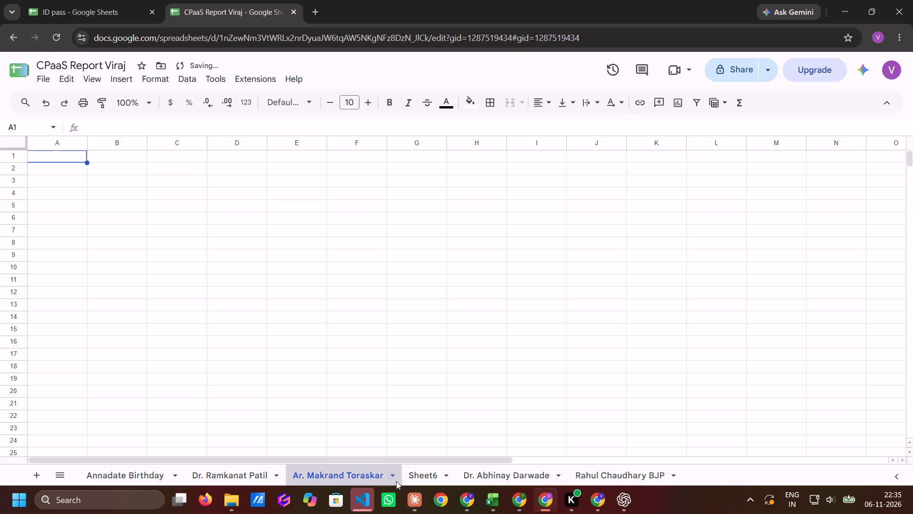
double_click(435, 475)
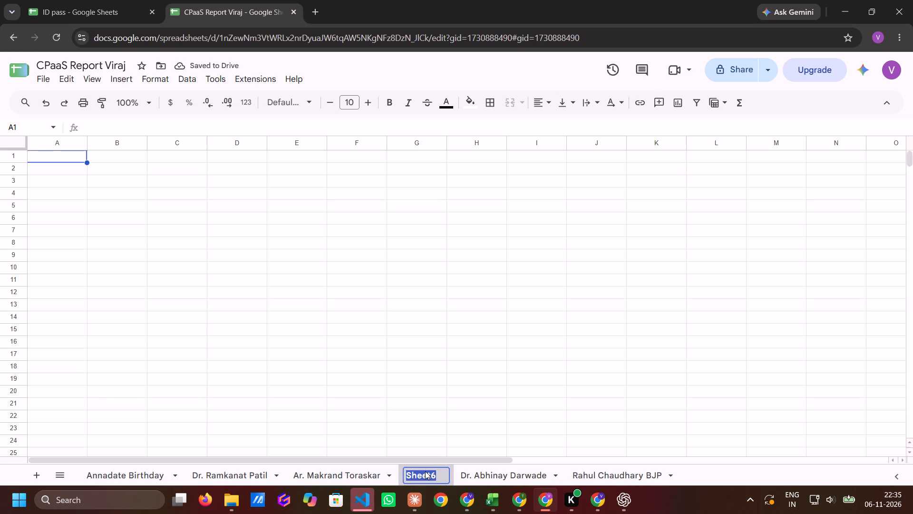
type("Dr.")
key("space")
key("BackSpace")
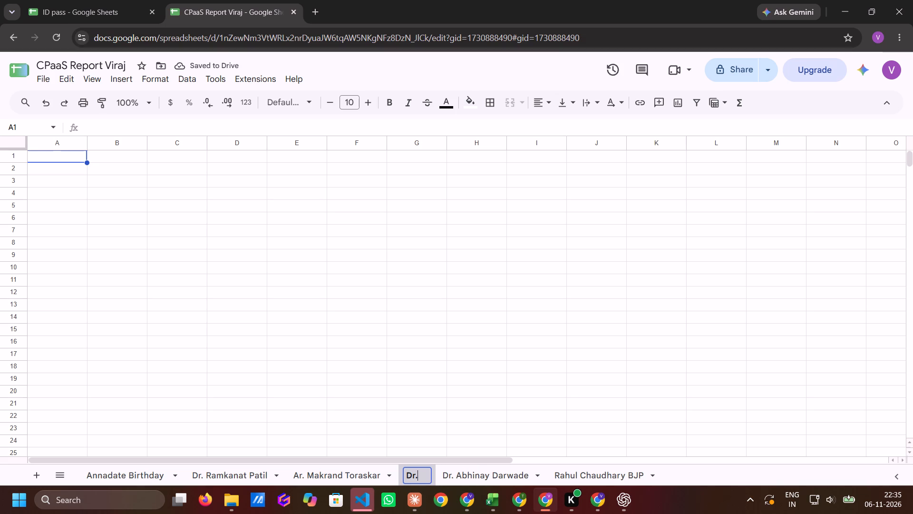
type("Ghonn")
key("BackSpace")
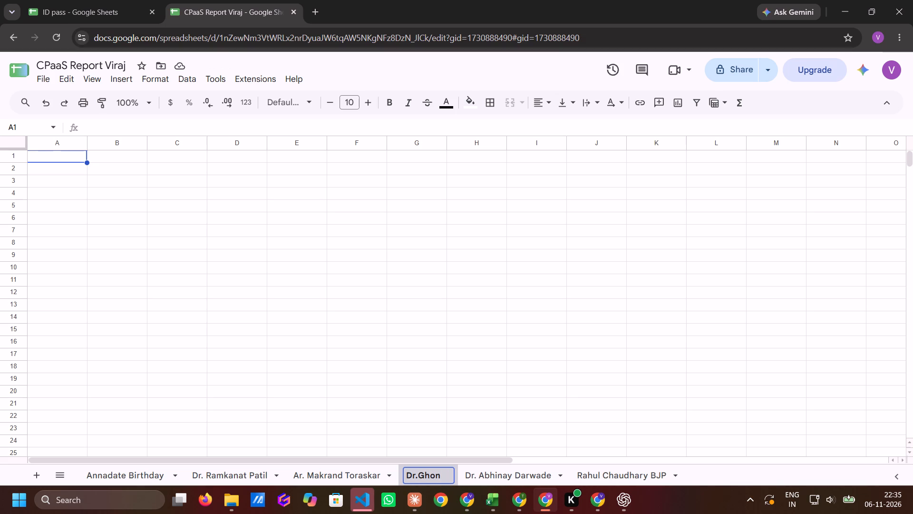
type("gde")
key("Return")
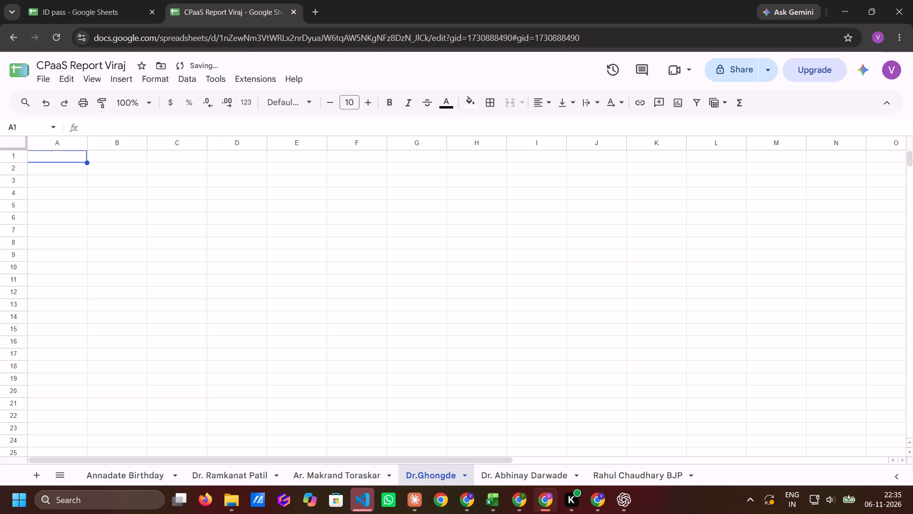
Copy the header cells from Date through Undeliverd (A2:G2) on the sheet holding the Navratri wishes table.
left_click(246, 469)
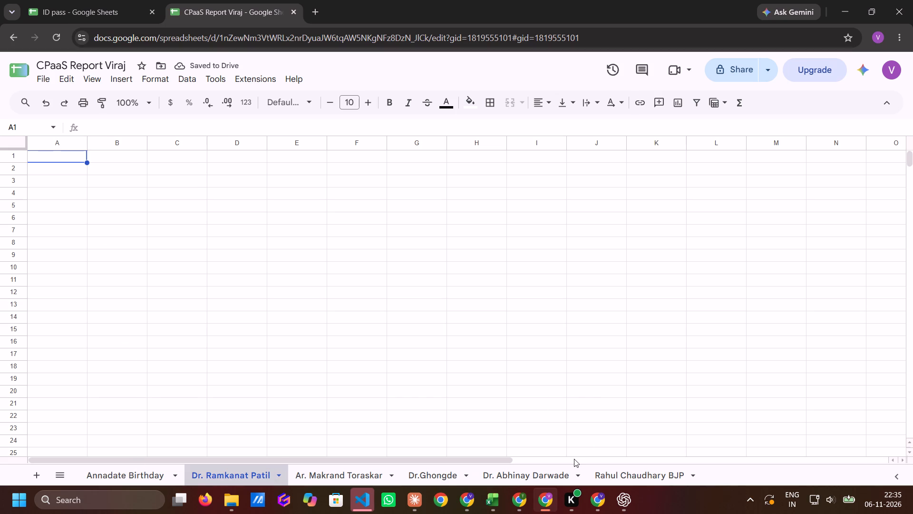
left_click(629, 476)
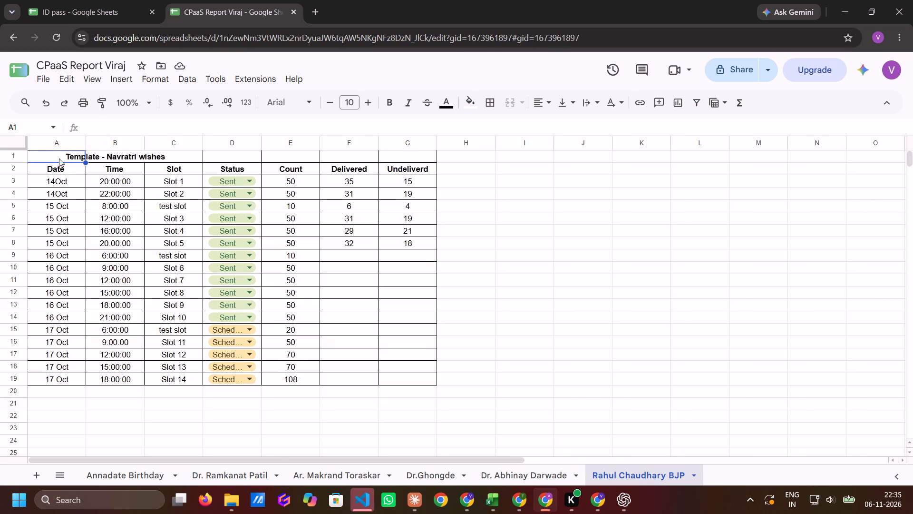
left_click(56, 164)
key("shift+Right")
key("shift+Right")
key("shift+Right")
key("shift+Right")
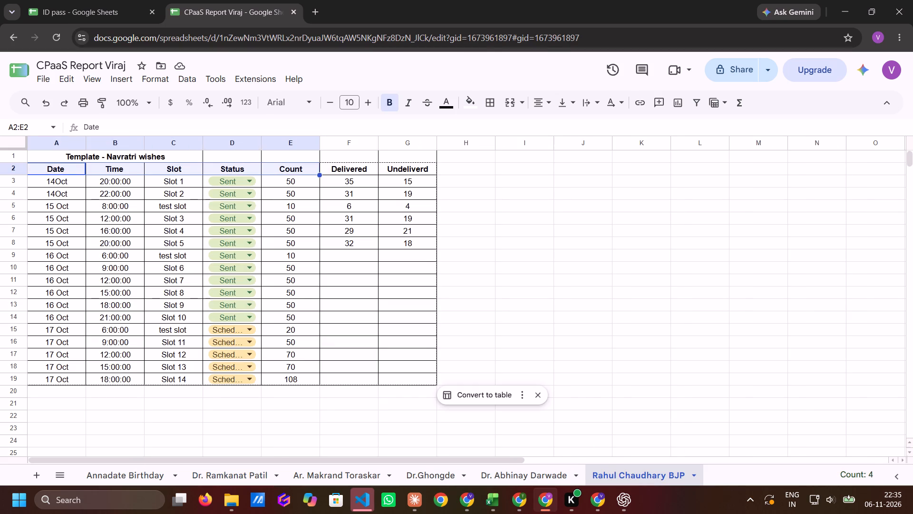
key("shift+Right")
key("shift+Right")
key("ctrl+c")
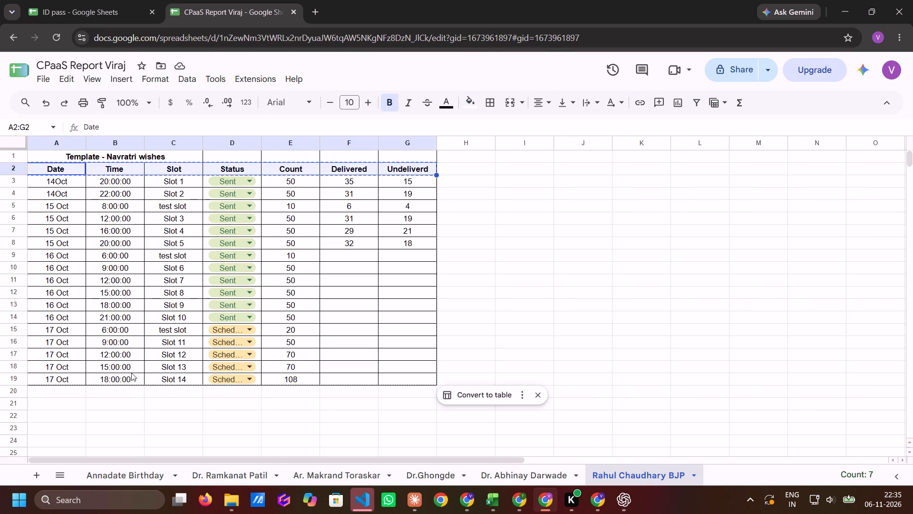
Paste the copied header row from Date through Undeliverd into row 2 of the empty sheet after Annadate Birthday.
left_click(231, 478)
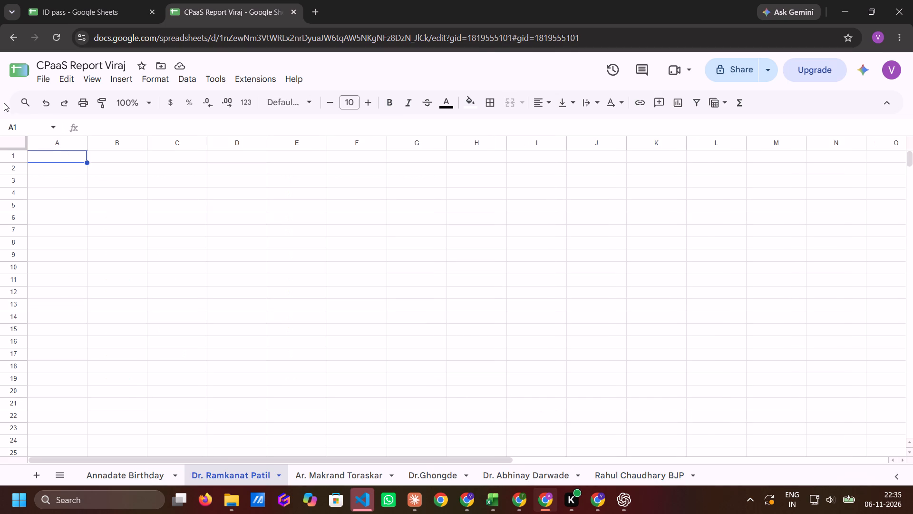
left_click(74, 175)
key("ctrl+v")
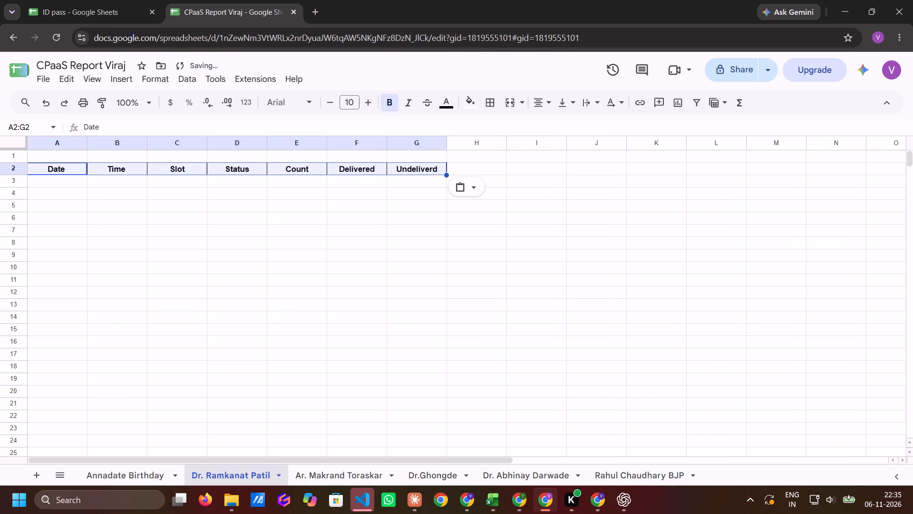
Enter the bold title "State - Maharshtra" in cell B1 above the pasted headers.
key("Up")
key("Right")
key("Right")
key("Left")
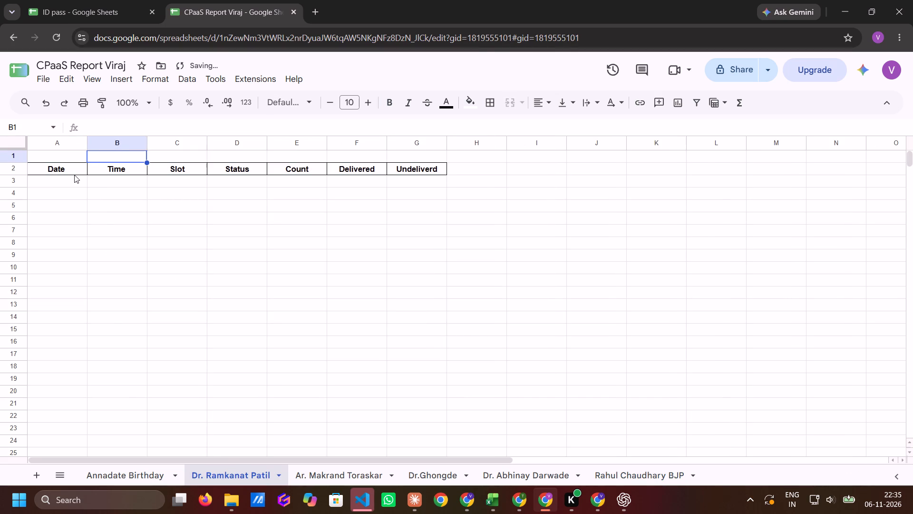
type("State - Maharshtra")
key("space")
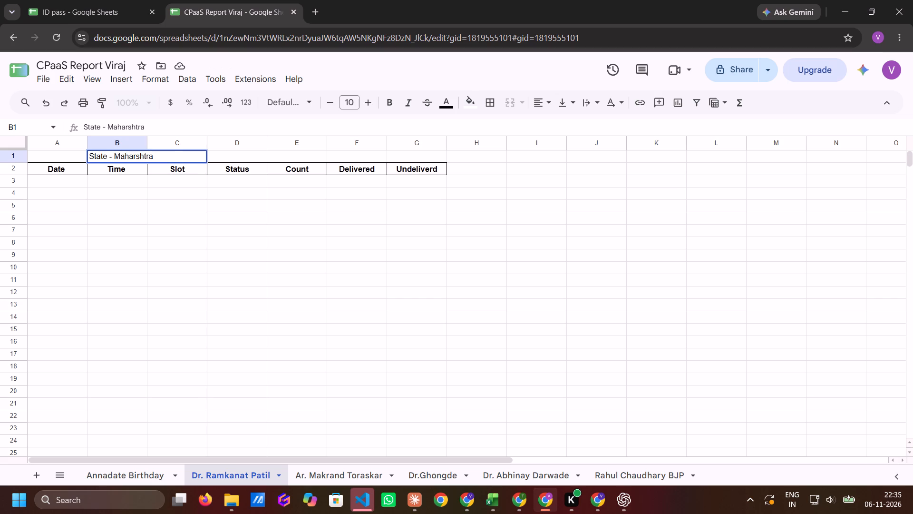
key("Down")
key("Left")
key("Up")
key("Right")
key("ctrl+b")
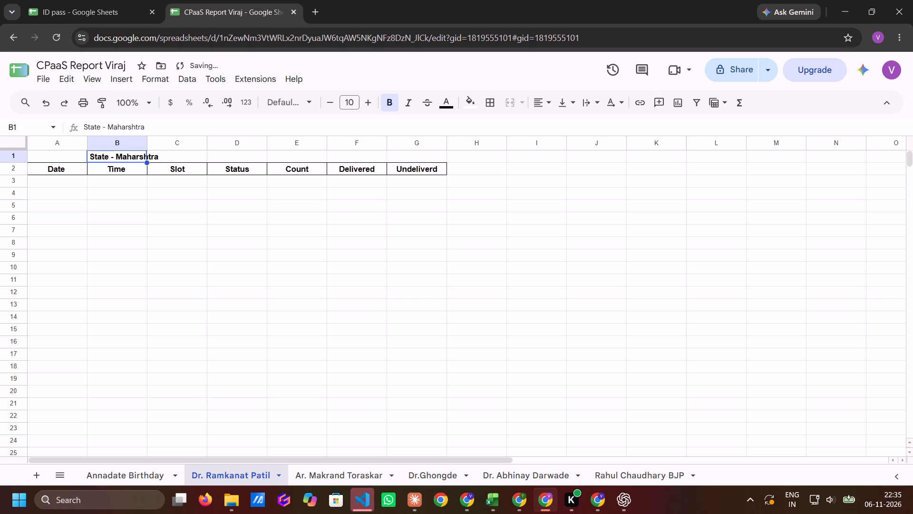
Enter "Slot 1" in the first data row of the Slot column (C3).
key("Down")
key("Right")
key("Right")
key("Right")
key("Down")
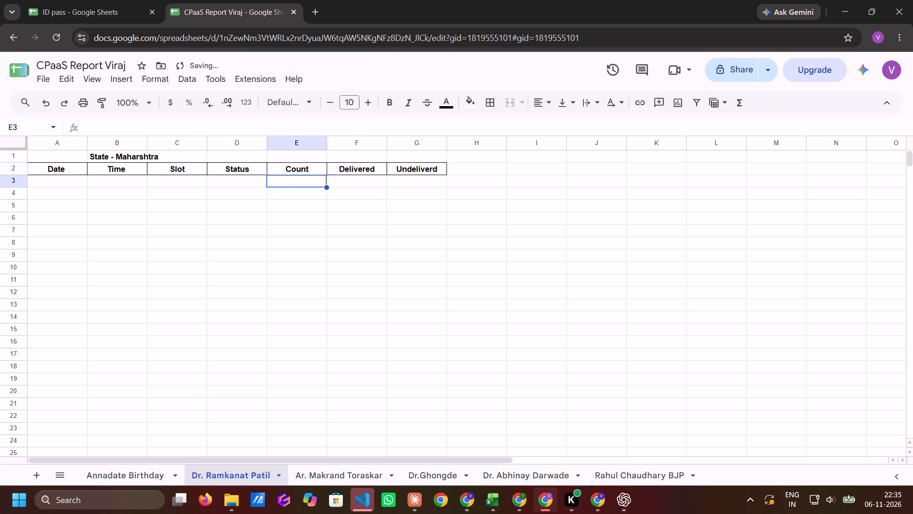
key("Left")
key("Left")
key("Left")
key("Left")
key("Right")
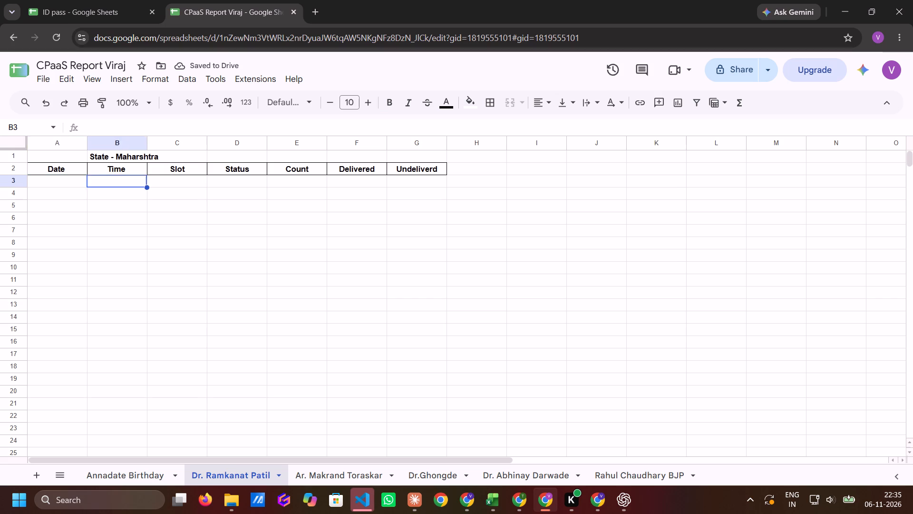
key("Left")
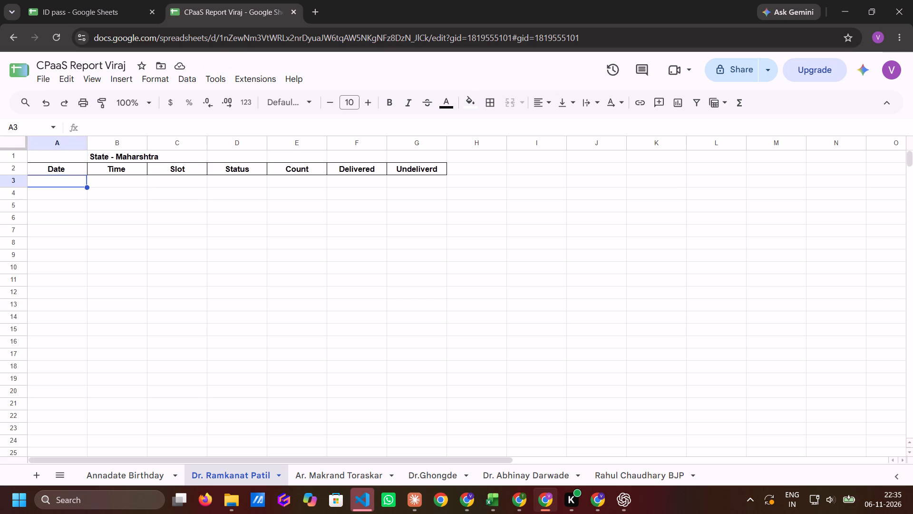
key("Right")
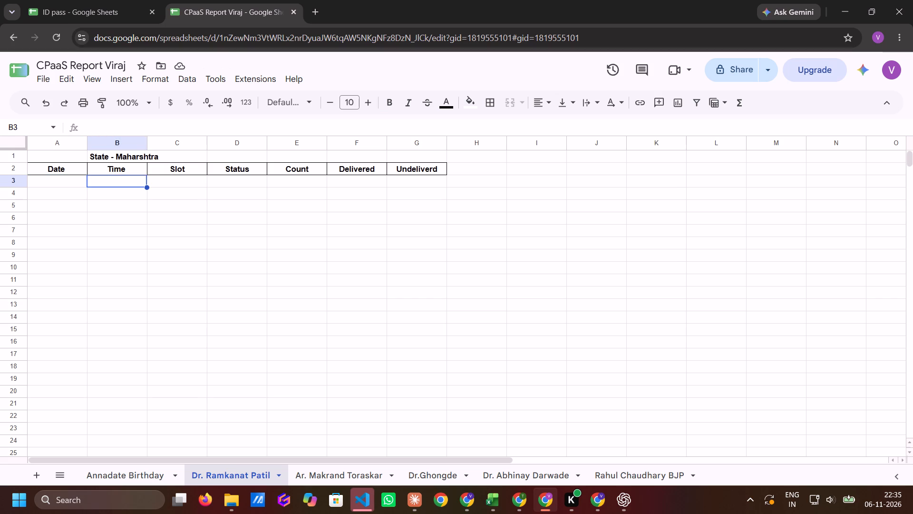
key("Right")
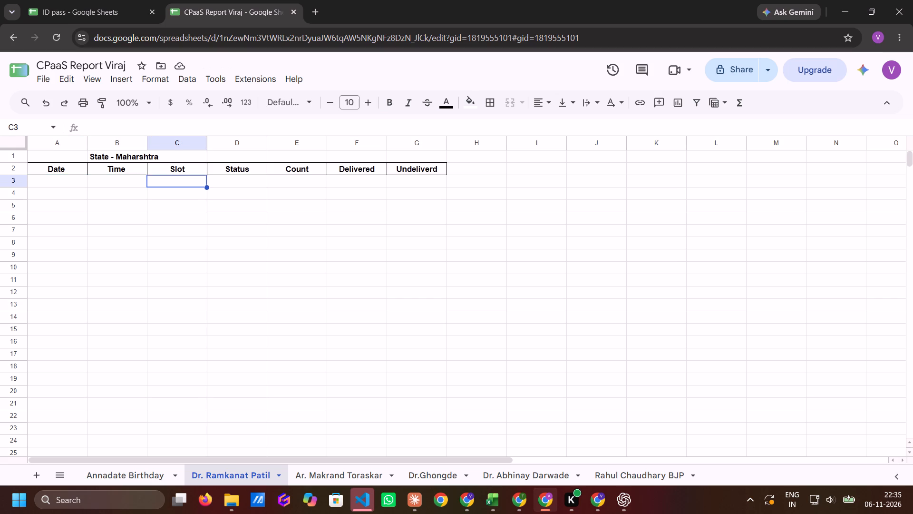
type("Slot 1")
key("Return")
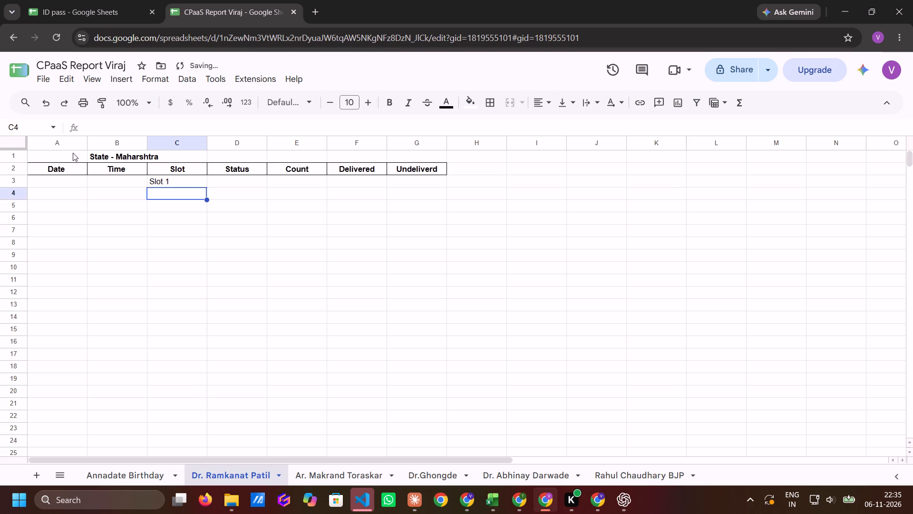
Switch to File Explorer and check the contents of the Maharsahtra Send File folder in this client's folder, returning to the spreadsheet.
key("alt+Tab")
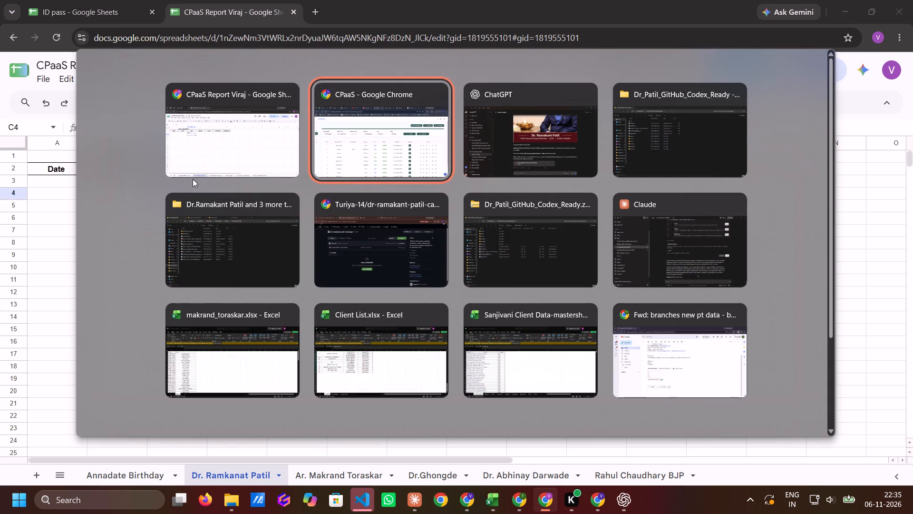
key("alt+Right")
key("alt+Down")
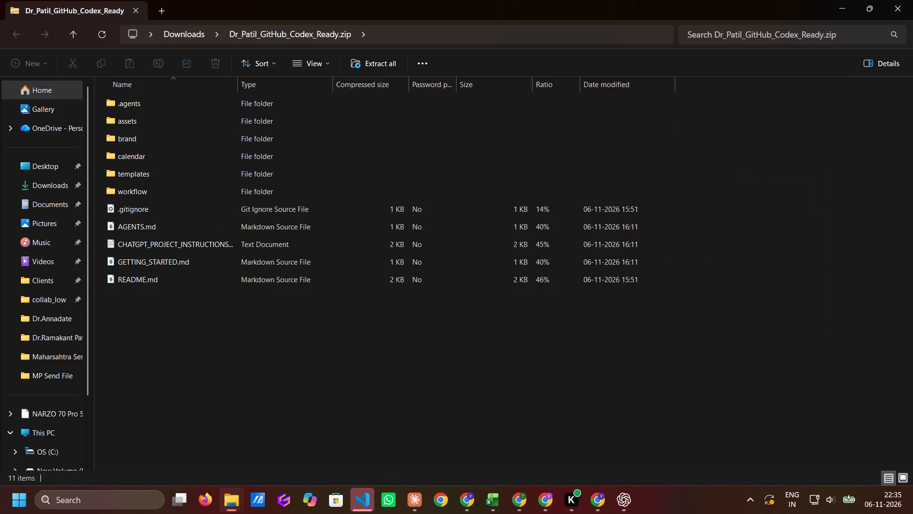
left_click(912, 0)
key("alt+Tab")
key("alt+Right")
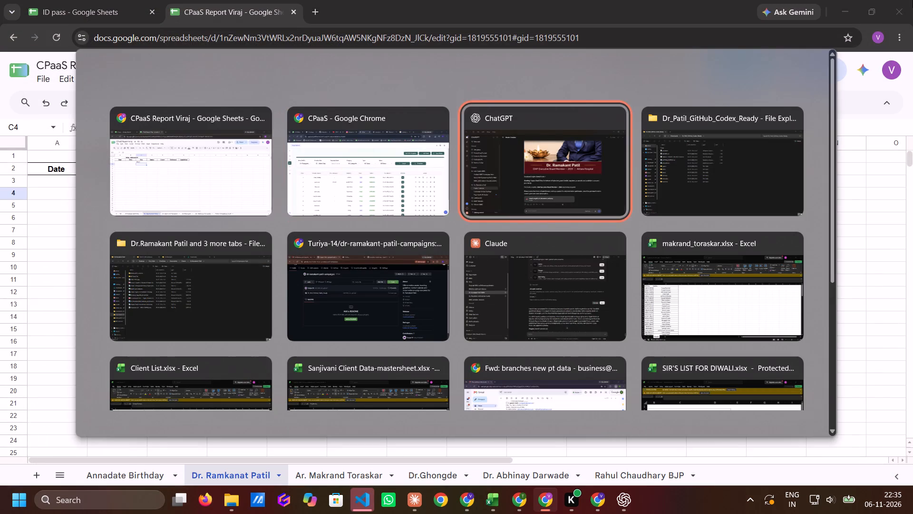
key("alt+Right")
left_click(912, 0)
key("alt+Tab")
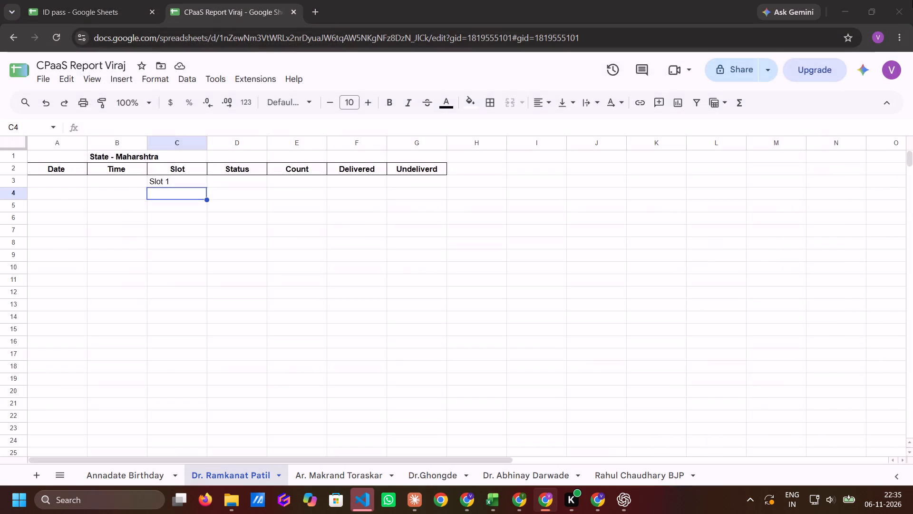
key("alt+Right")
key("alt+Down")
key("alt+Up")
key("alt+Right")
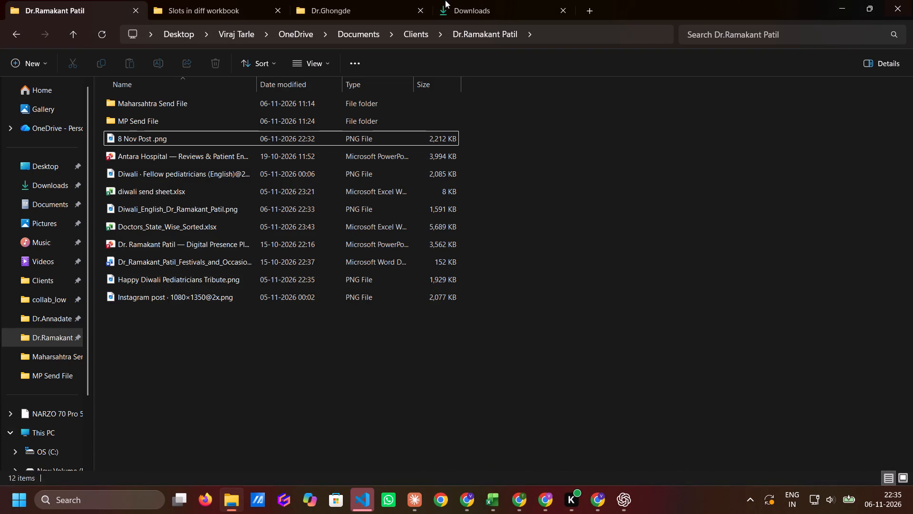
double_click(173, 105)
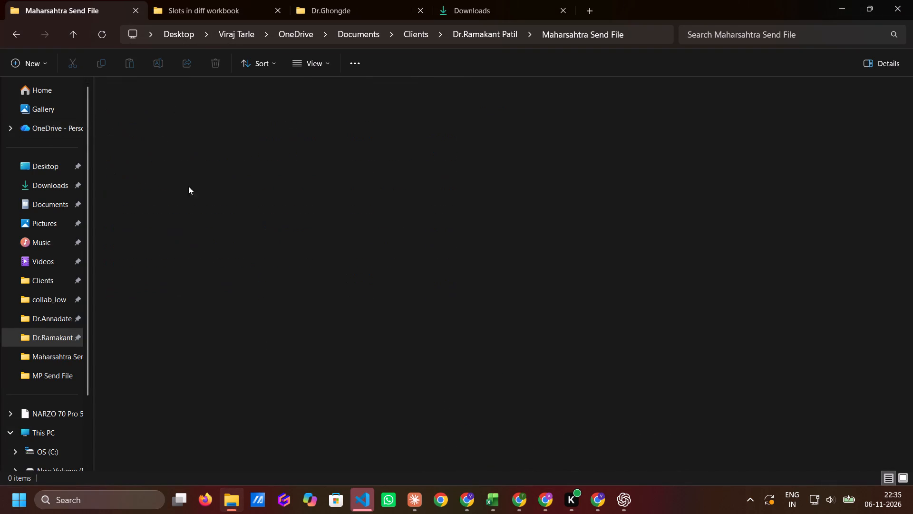
scroll(223, 315, "down", 1)
key("alt+Tab")
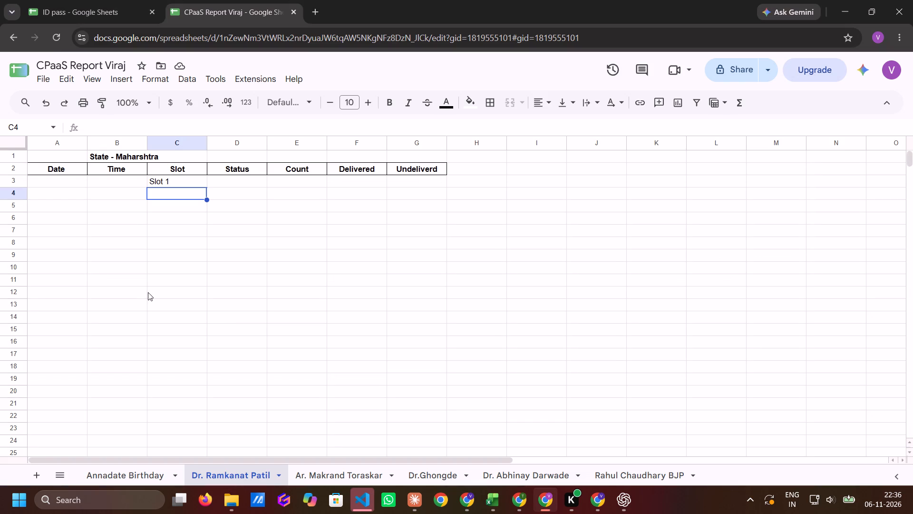
Fill the Slot series down from C3 to C25, from Slot 1 to Slot 23.
left_click(186, 187)
left_click(200, 181)
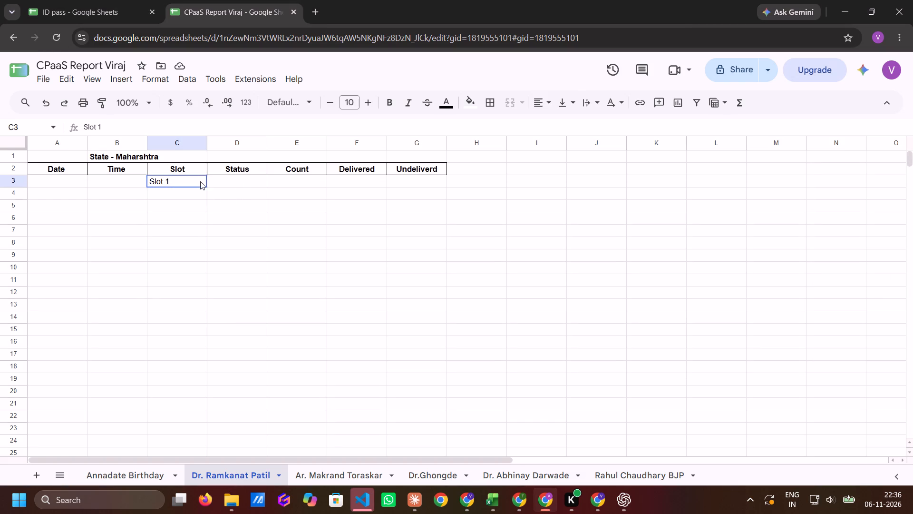
left_click_drag(206, 187, 221, 368)
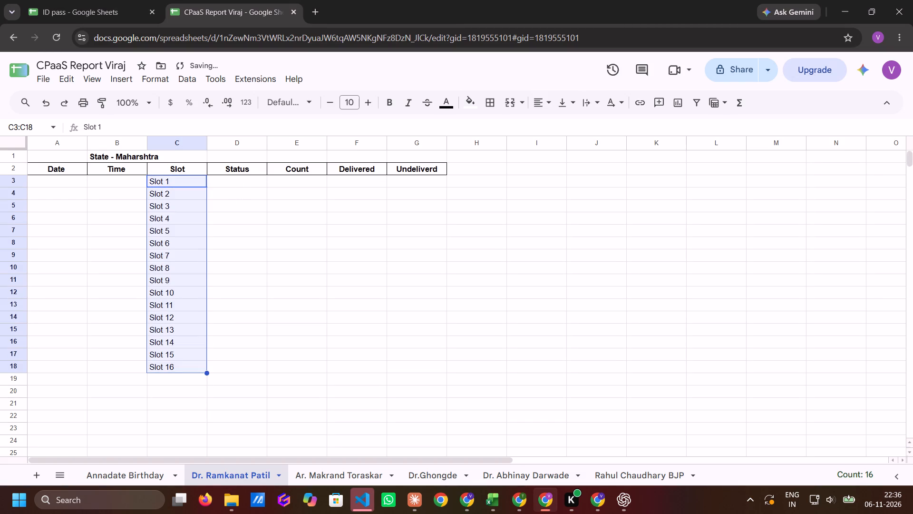
left_click_drag(207, 373, 212, 414)
left_click_drag(207, 422, 205, 449)
scroll(236, 402, "down", 1)
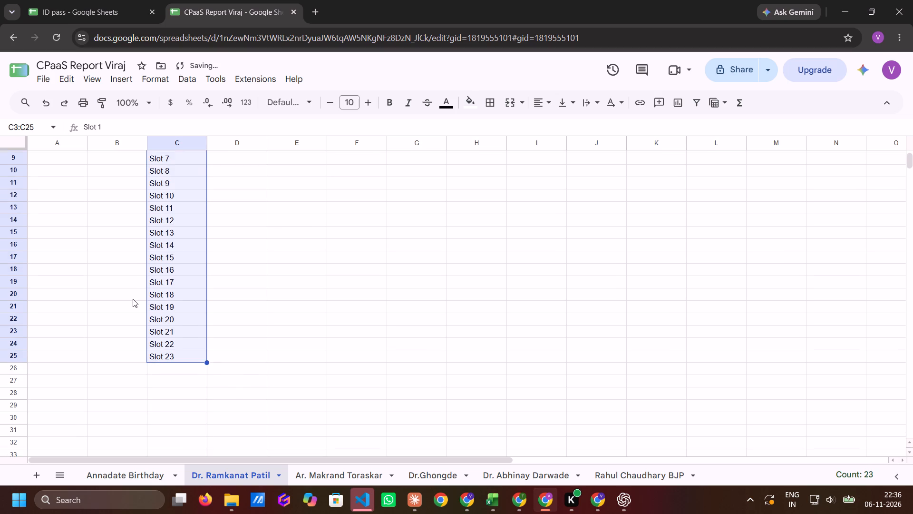
left_click(133, 299)
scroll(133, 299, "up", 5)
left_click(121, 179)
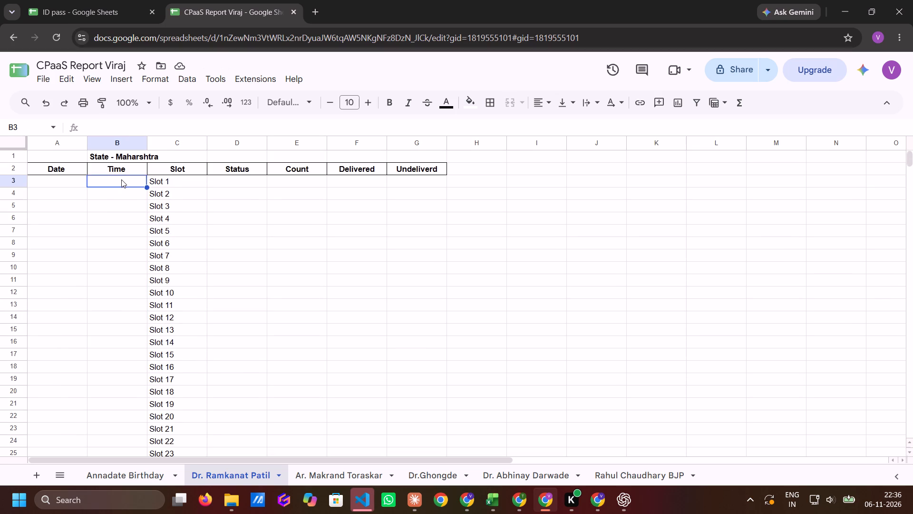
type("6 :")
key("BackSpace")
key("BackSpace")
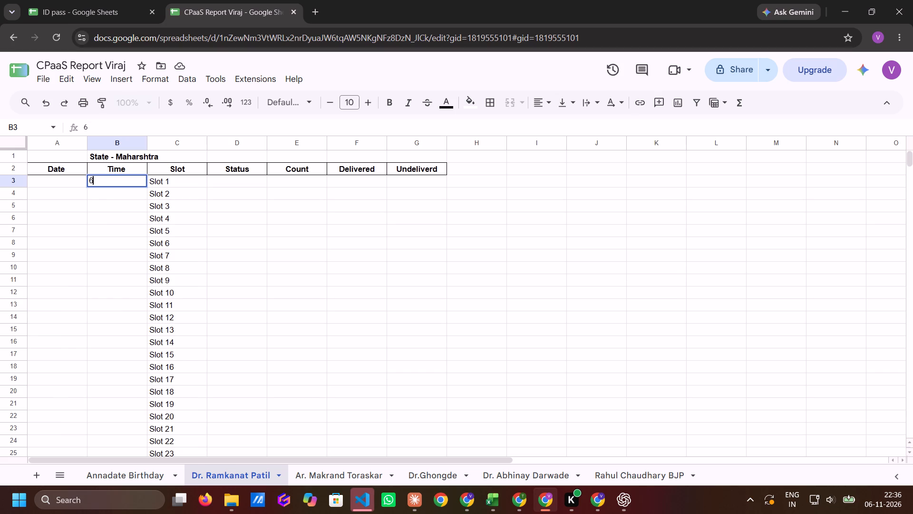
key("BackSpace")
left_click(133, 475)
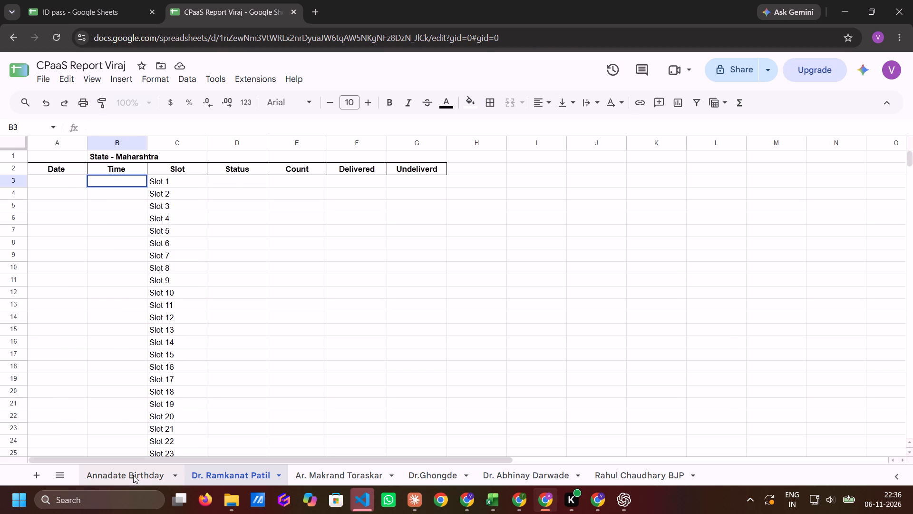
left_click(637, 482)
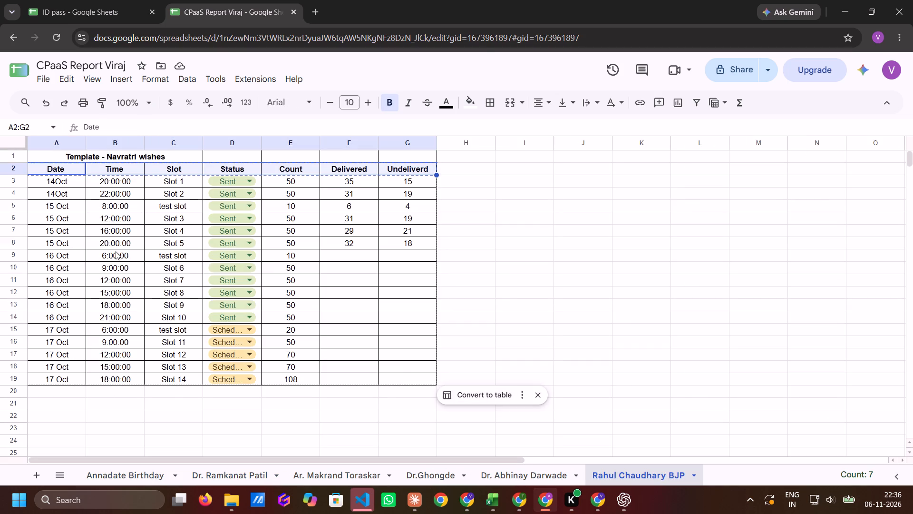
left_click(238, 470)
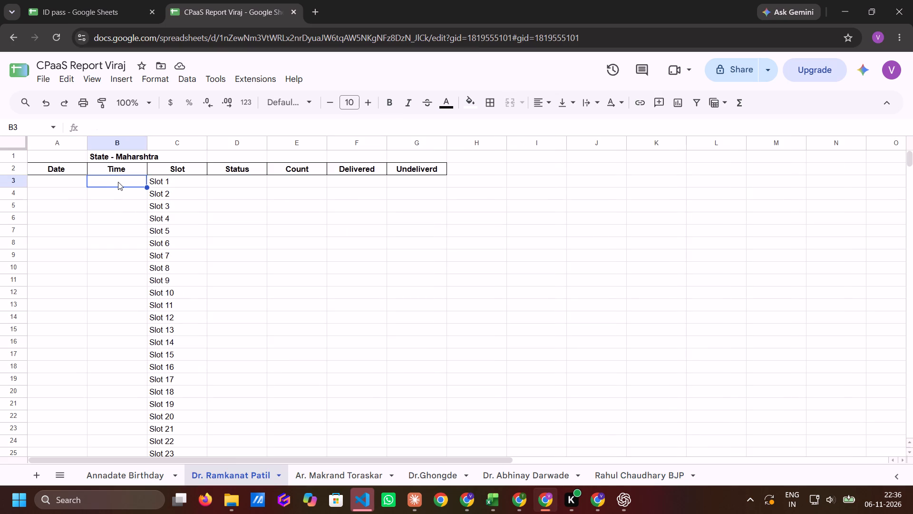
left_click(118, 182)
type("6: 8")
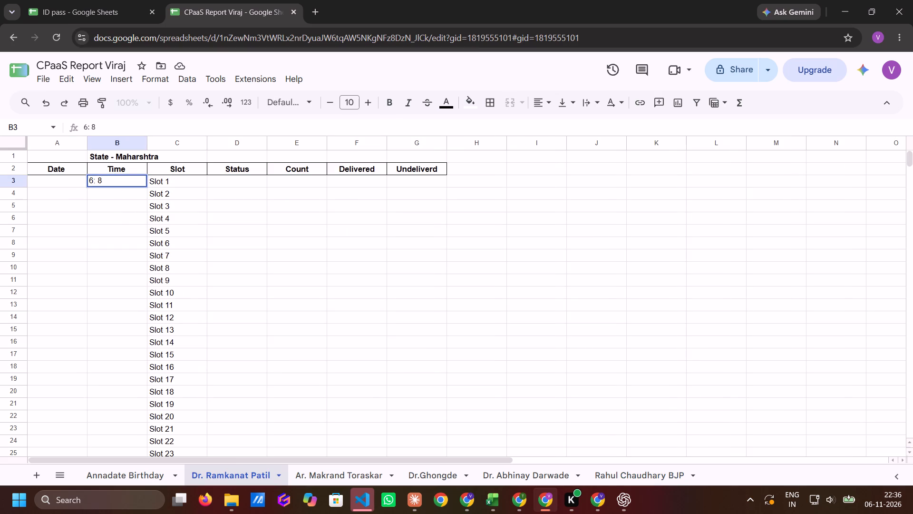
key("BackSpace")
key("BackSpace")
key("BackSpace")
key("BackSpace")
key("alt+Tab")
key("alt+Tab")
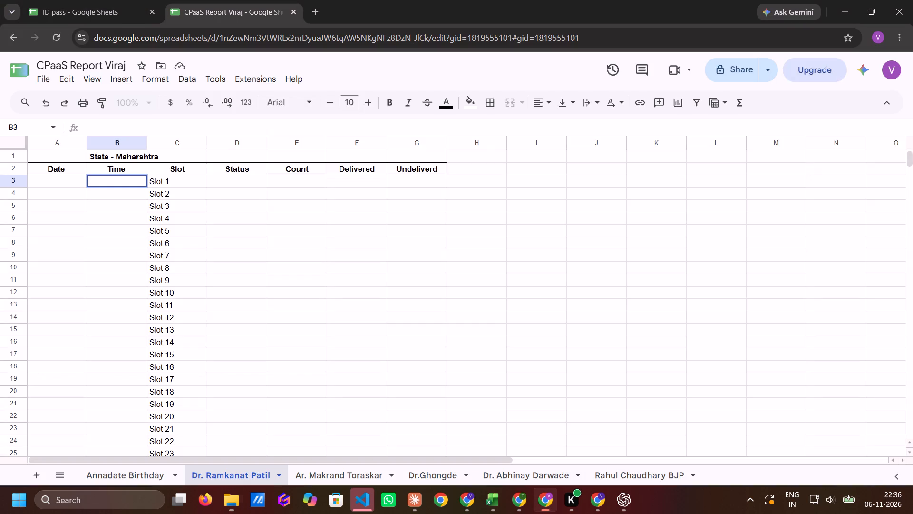
Enter the times 6 Am, 8 Am and 10 Am for Slots 1 to 3 in the Time column (B3:B5).
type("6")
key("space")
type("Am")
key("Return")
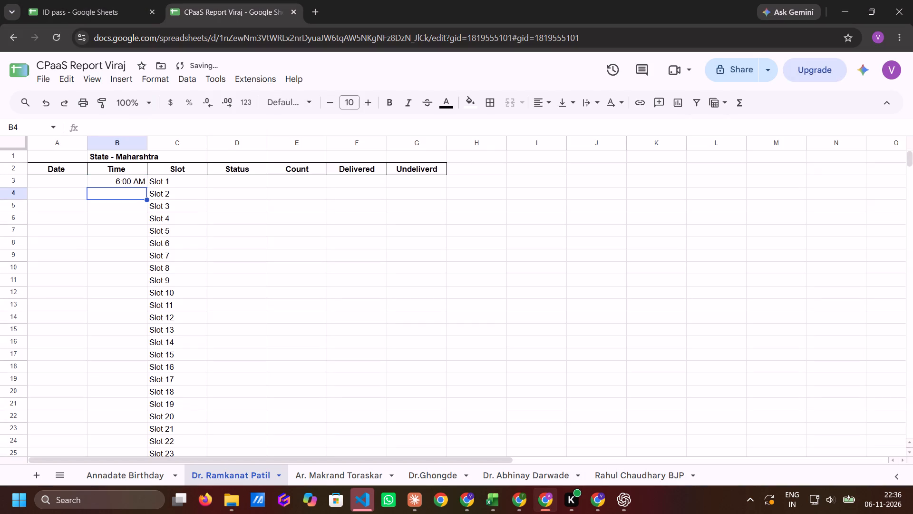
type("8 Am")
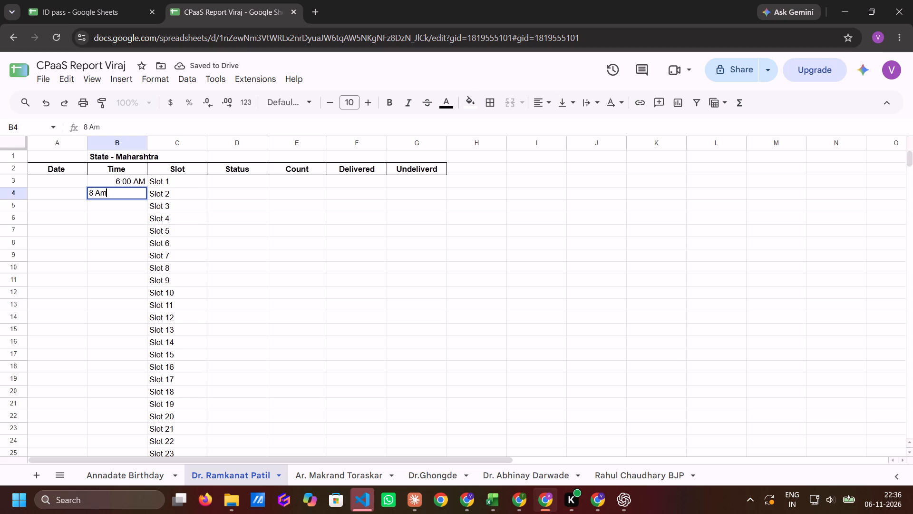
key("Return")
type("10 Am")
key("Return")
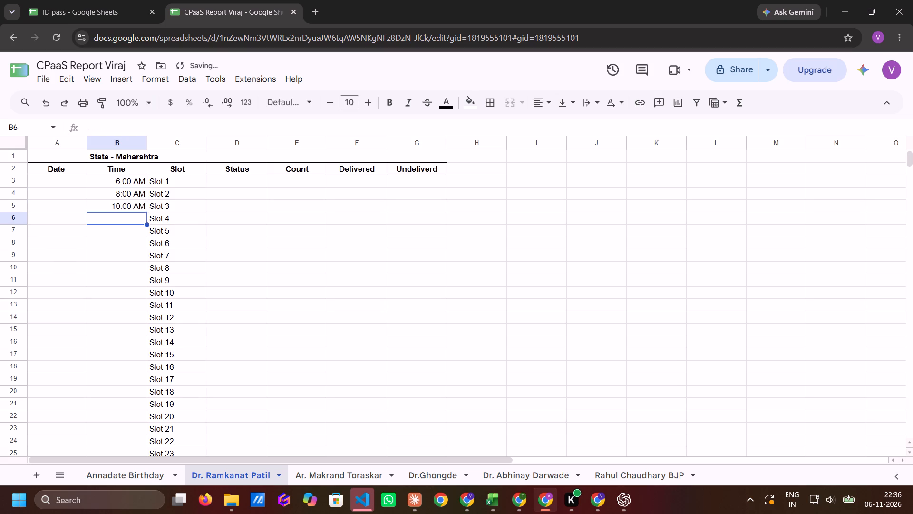
Fill the Time column for Slots 4 to 9 with 12 PM, 2 PM, 4 PM, 6 PM, 8 PM and 10 PM.
type("12")
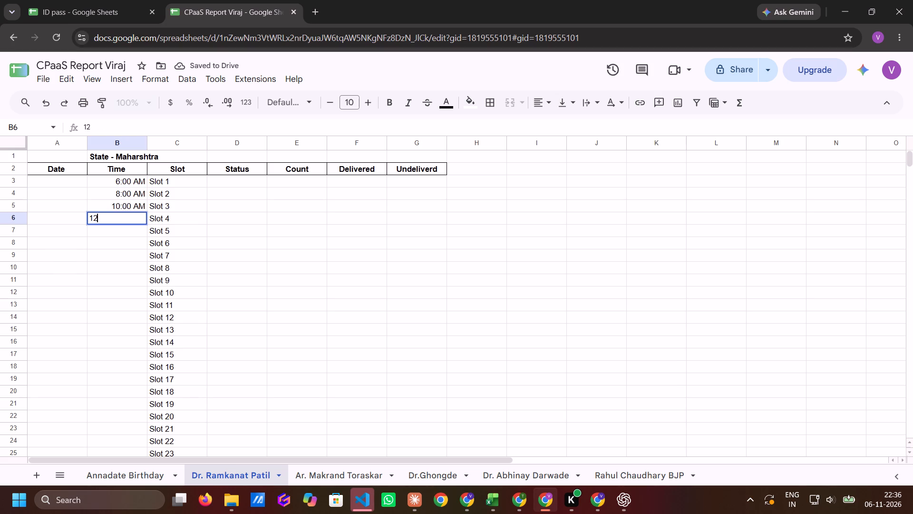
type("Pm")
key("Return")
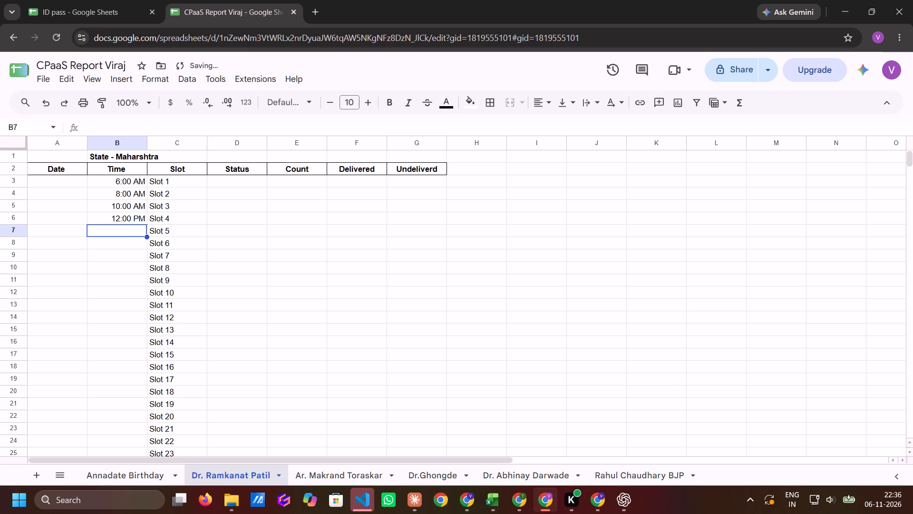
type("2pm")
key("Return")
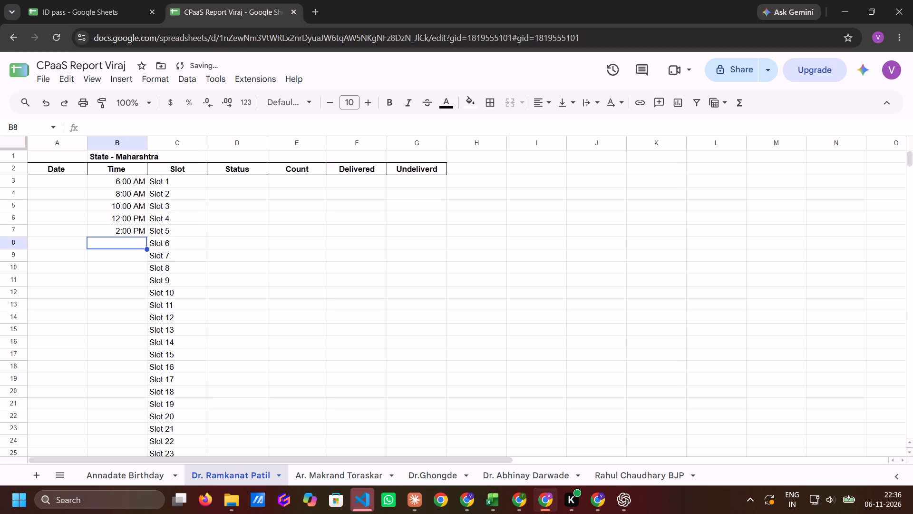
type("4pm")
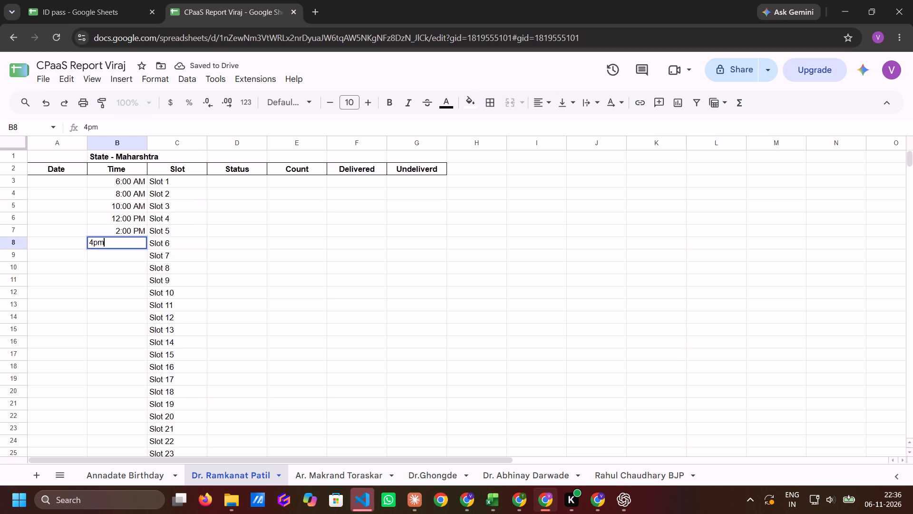
key("Return")
type("6pm")
key("Return")
type("8pm")
key("Return")
type("10pm")
key("Return")
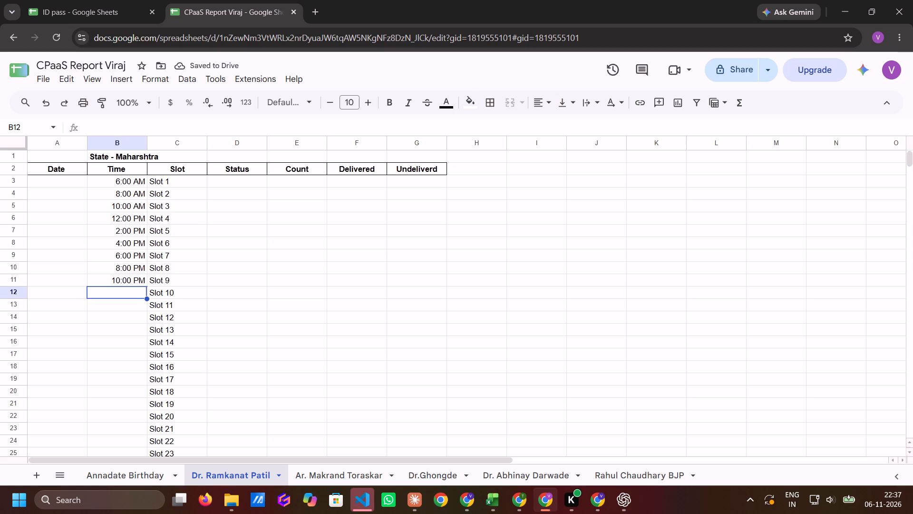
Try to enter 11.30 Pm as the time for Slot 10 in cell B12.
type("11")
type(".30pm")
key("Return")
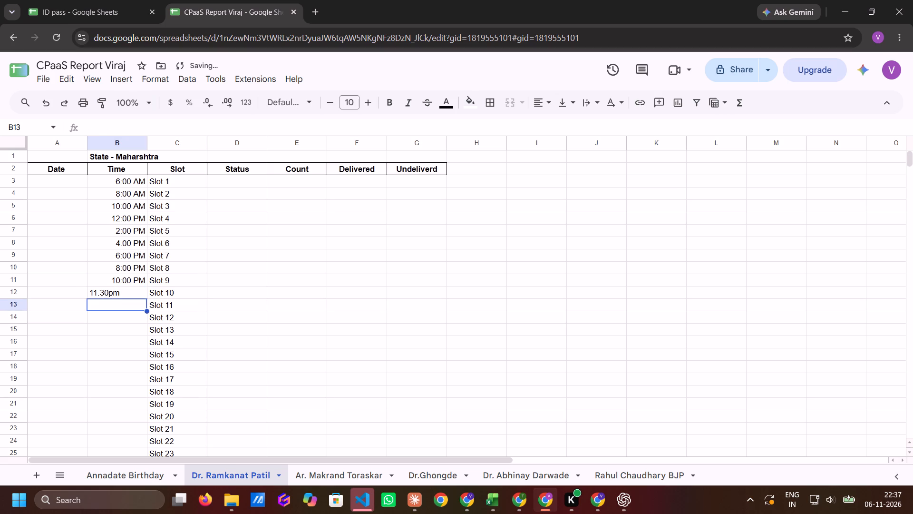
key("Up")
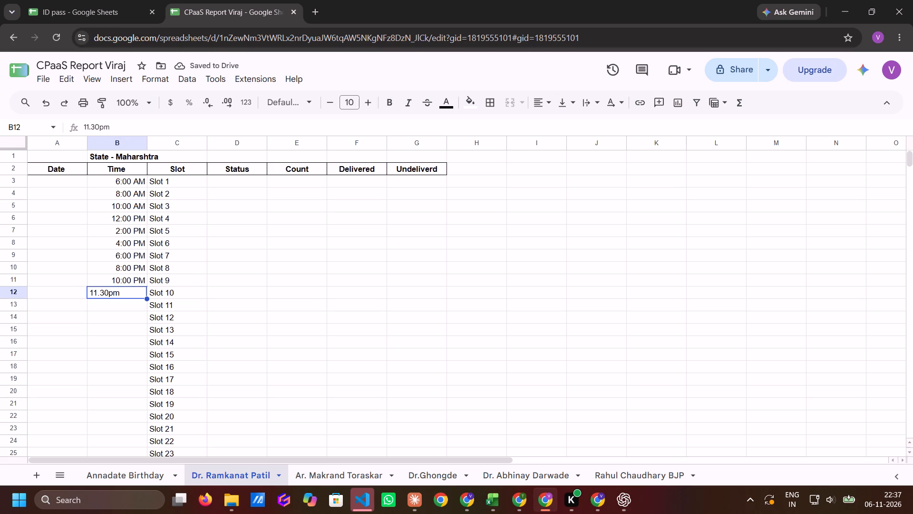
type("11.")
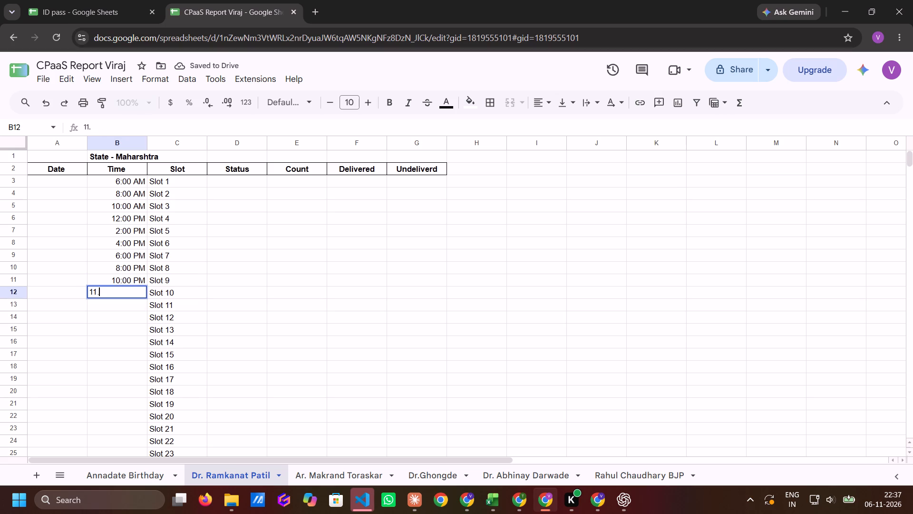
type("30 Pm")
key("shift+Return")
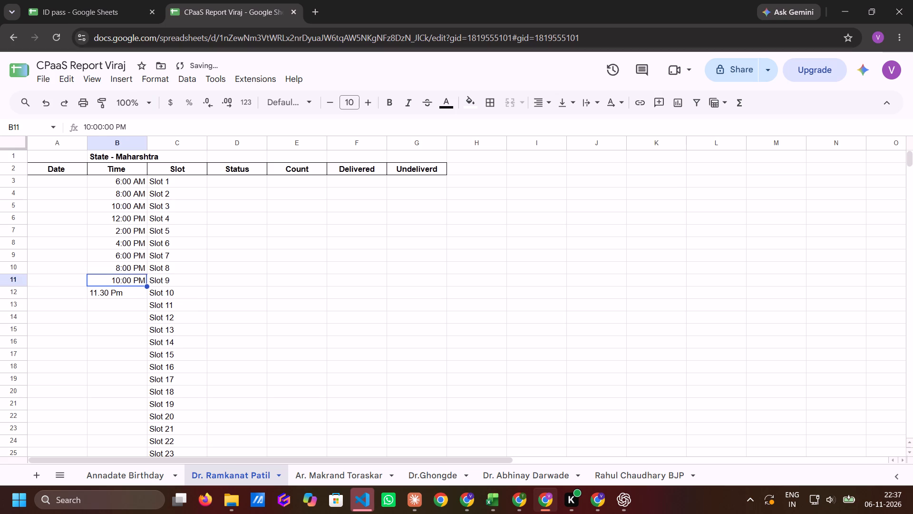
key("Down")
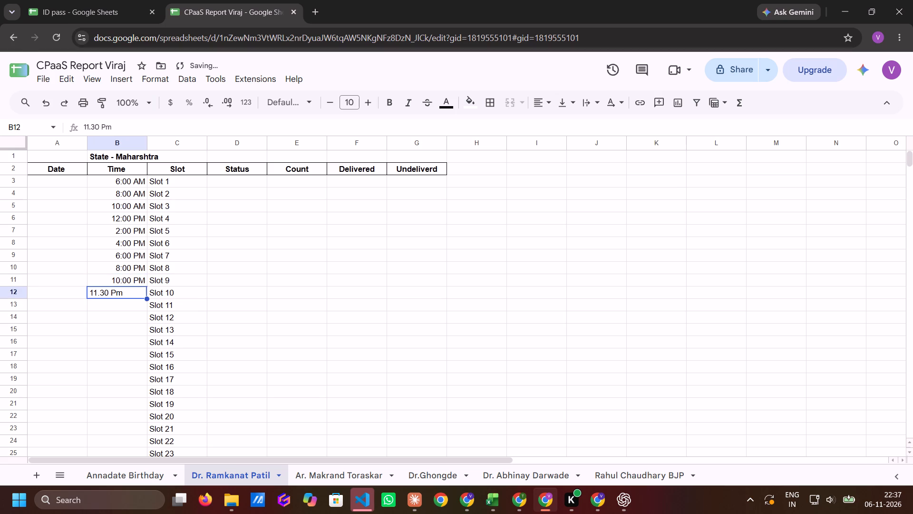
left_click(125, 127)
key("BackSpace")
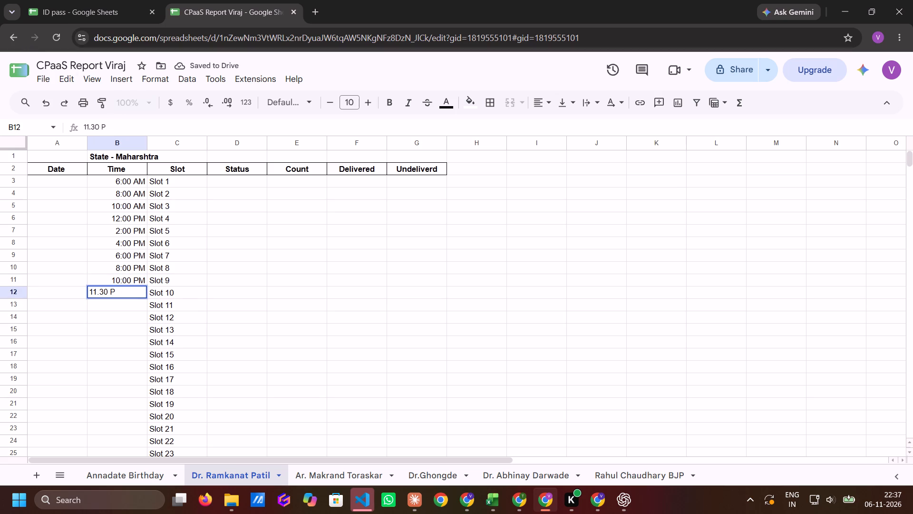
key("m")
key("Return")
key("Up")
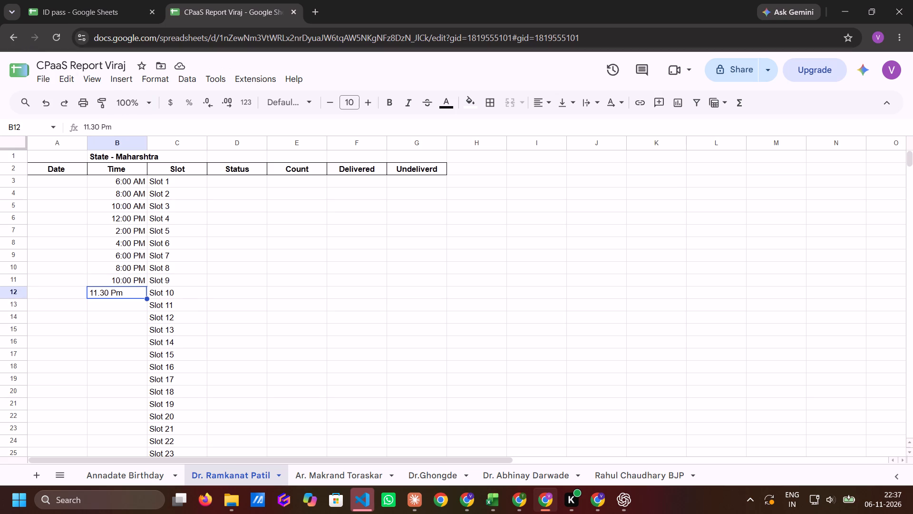
Set the time for Slot 10 in cell B12 to 11 PM.
type("11")
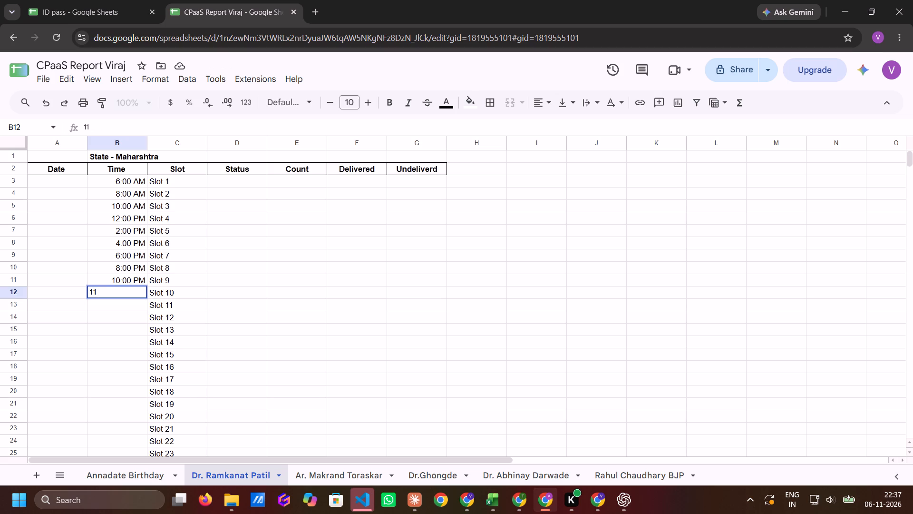
key("space")
type("Pm")
key("Return")
key("Up")
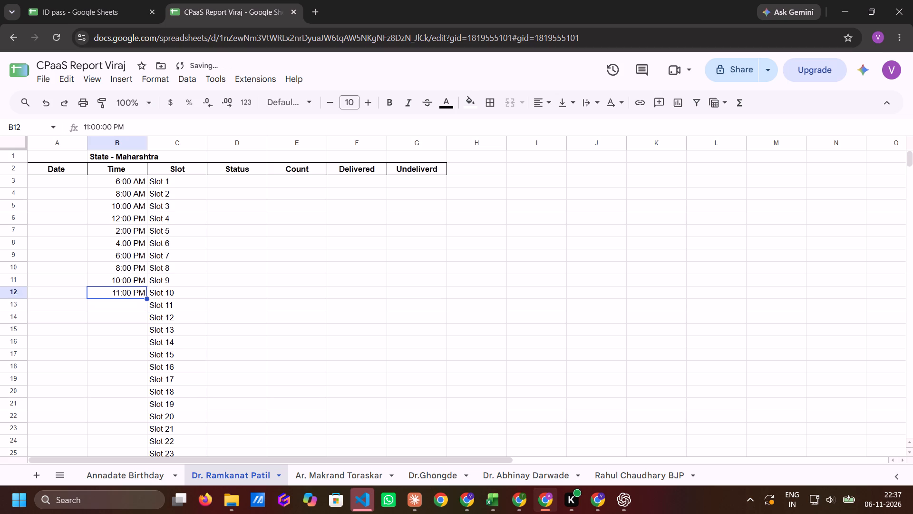
key("Down")
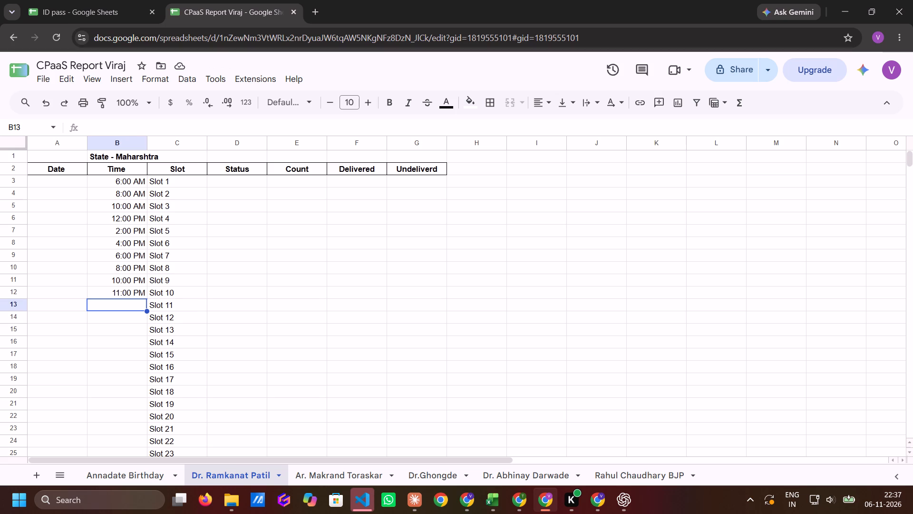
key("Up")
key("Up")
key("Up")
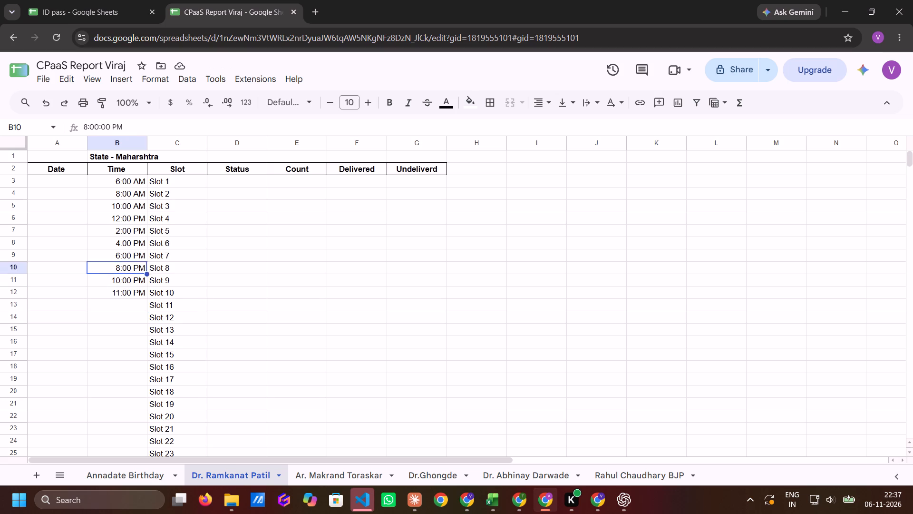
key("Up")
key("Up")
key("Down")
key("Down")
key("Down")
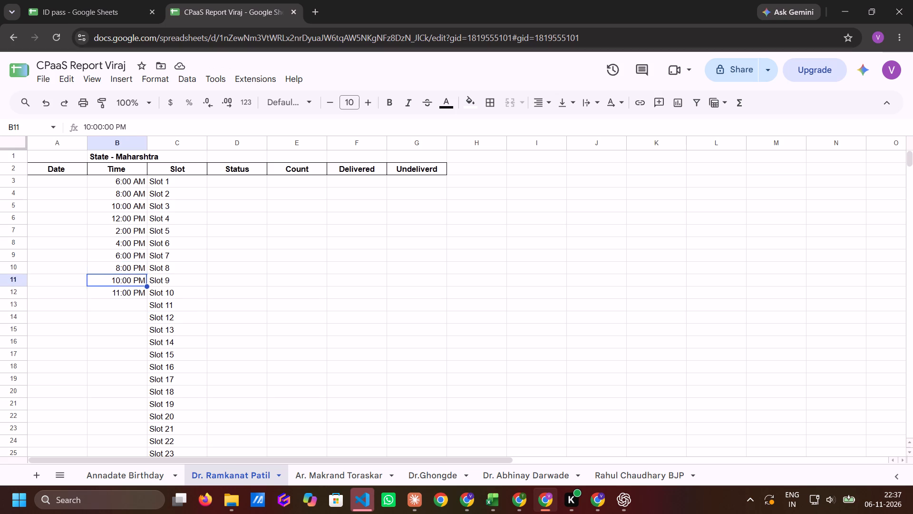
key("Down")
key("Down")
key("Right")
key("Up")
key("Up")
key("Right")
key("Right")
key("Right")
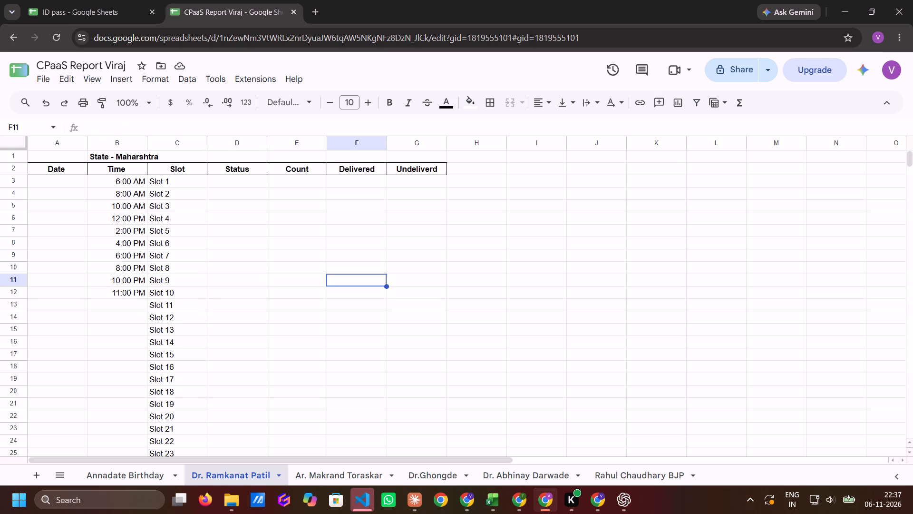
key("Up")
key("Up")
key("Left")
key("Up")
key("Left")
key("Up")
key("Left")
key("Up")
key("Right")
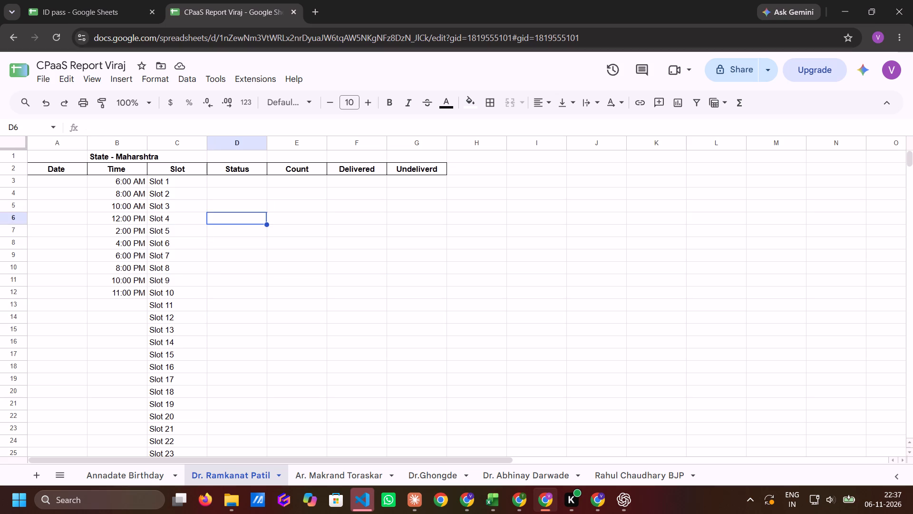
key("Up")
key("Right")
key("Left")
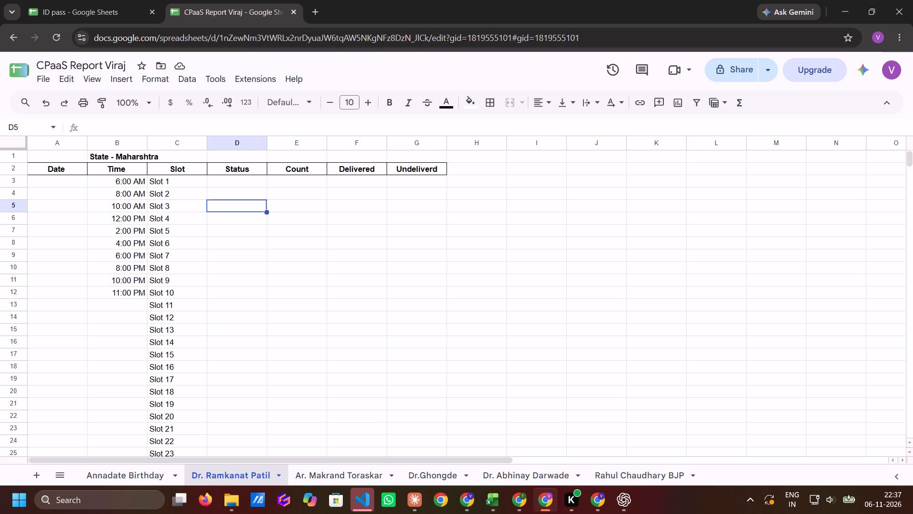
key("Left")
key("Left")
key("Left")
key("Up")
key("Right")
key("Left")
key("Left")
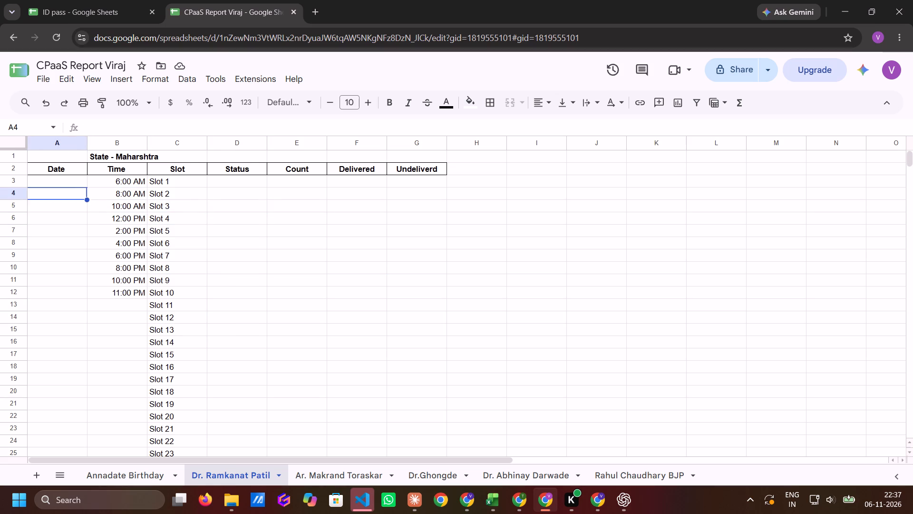
Apply all borders in black to the State - Maharshtra table across A1:G26, one row past Slot 23.
key("Up")
key("Up")
key("Up")
key("shift+Down")
key("shift+Right")
key("shift+Down")
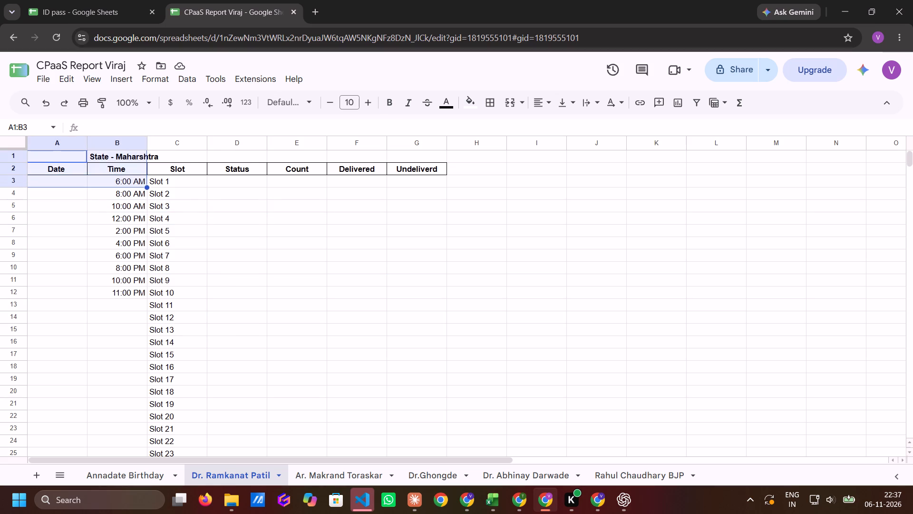
key("shift+Down")
key("shift+Right")
key("shift+Down")
key("shift+Right")
key("shift+Down")
key("shift+Right")
key("shift+Down")
key("shift+Right")
key("shift+Right")
key("shift+Down")
key("shift+Right")
key("shift+Right")
key("shift+Left")
key("shift+Left")
key("shift+Left")
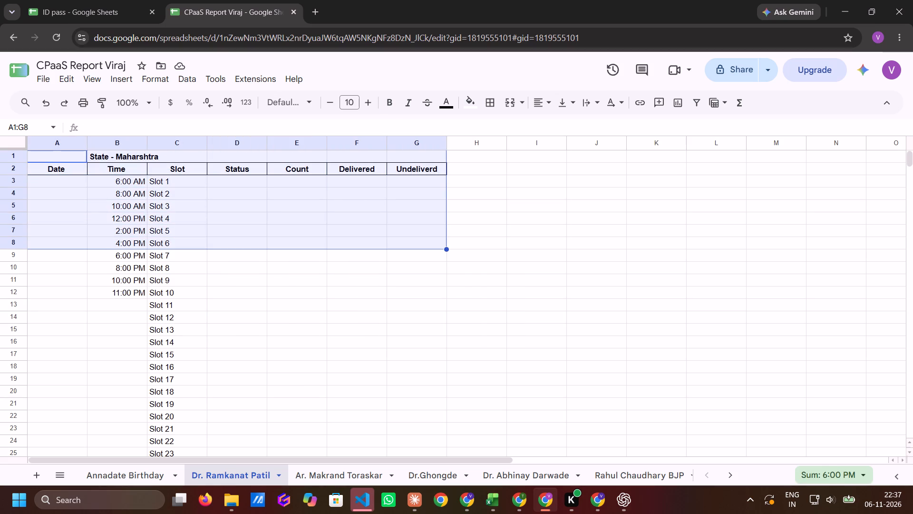
key("shift+Right")
key("shift+Down")
key("shift+Down")
key("shift+Down")
key("shift+Down")
key("shift+Down")
key("shift+Down")
key("shift+Down")
key("shift+Down")
key("shift+Down")
key("shift+Down")
key("shift+Down")
key("shift+Down")
key("shift+Down")
key("shift+Down")
key("shift+Down")
key("shift+Down")
key("shift+Down")
key("shift+Down")
key("shift+Down")
key("shift+Down")
key("shift+Down")
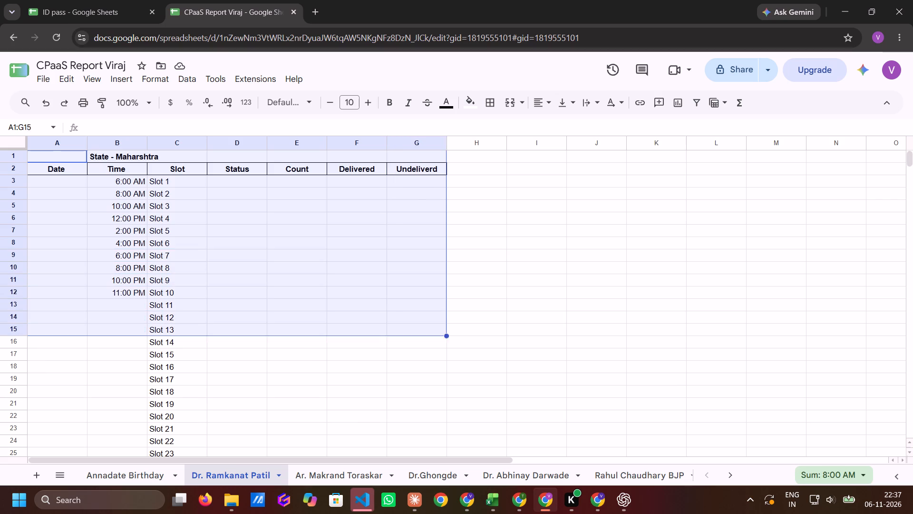
key("shift+Up")
key("shift+Up")
key("shift+Up")
key("shift+Up")
key("shift+Up")
key("shift+Up")
key("shift+Up")
key("shift+Up")
key("shift+Up")
key("shift+Up")
key("shift+Up")
key("shift+Up")
key("shift+Up")
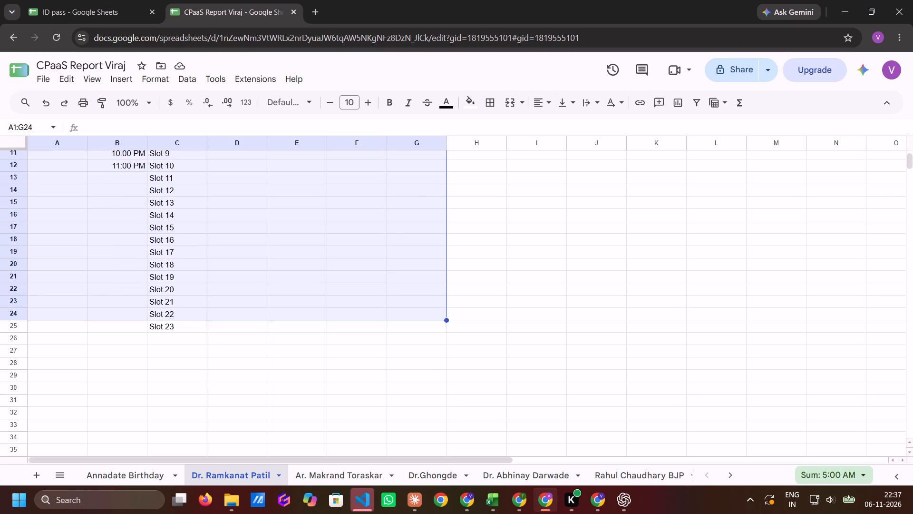
key("shift+Down")
key("shift+Down")
key("shift+Down")
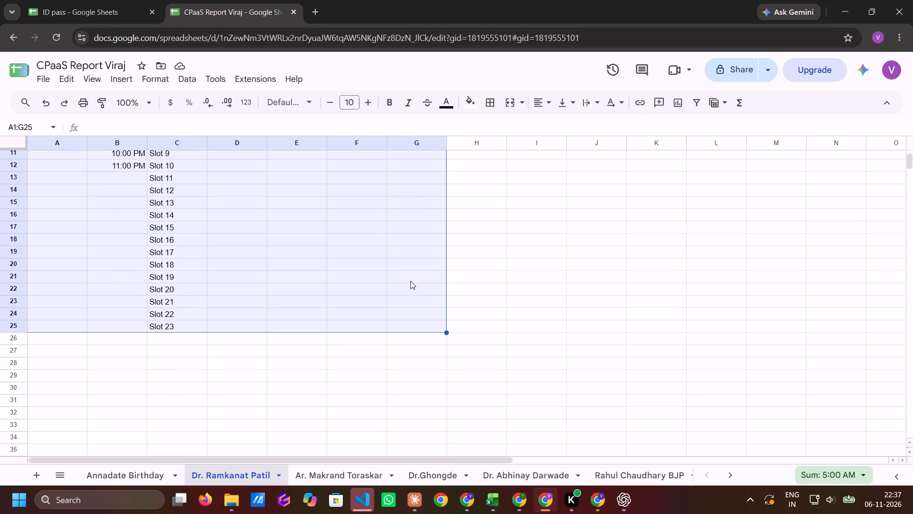
key("shift+Down")
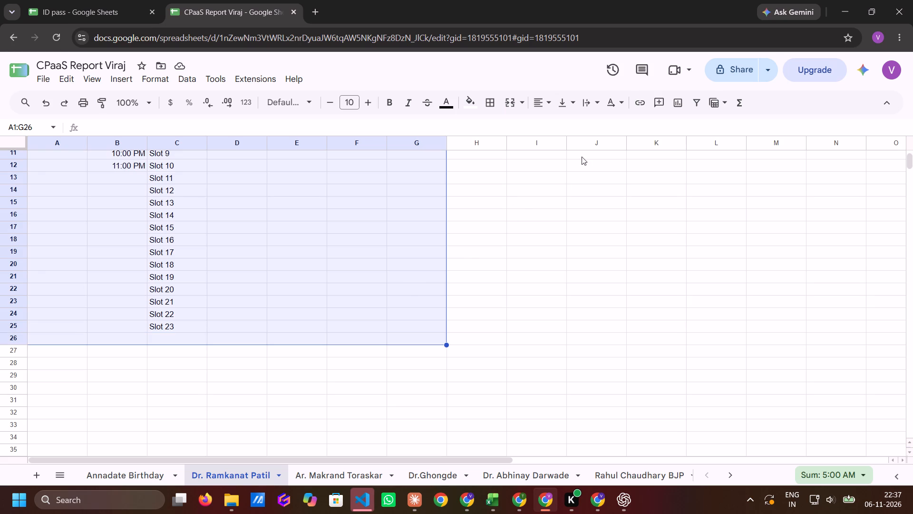
left_click(492, 104)
left_click(497, 132)
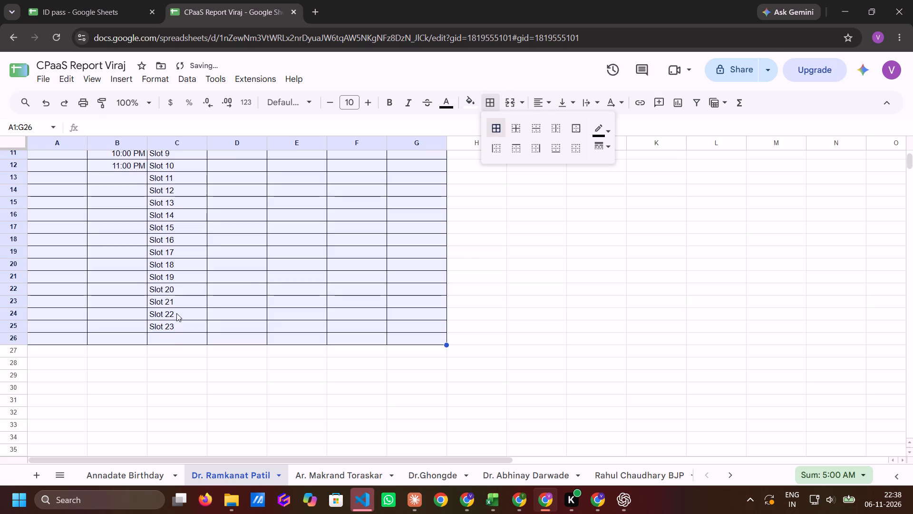
Enter Total in bold in the Status column of the row below Slot 23 (D26).
left_click(194, 339)
scroll(194, 339, "up", 1)
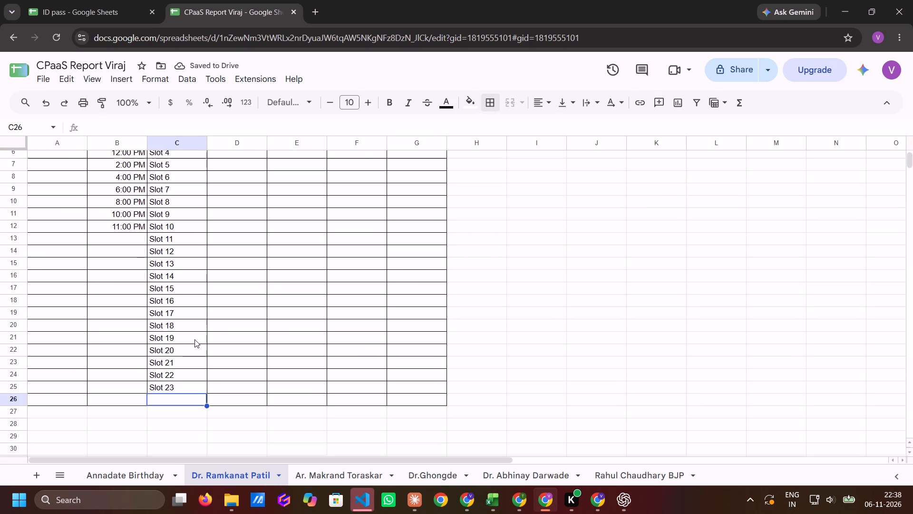
scroll(194, 339, "up", 1)
left_click(244, 388)
key("shift+t")
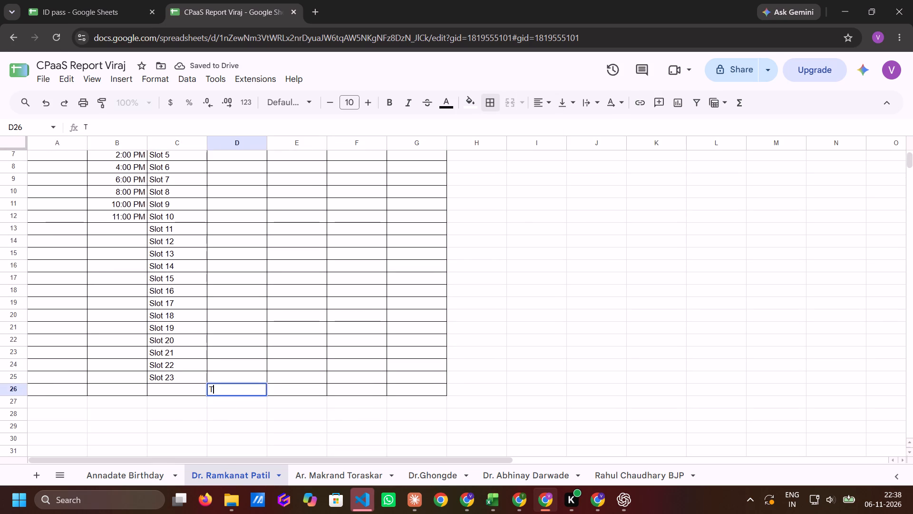
type("otal")
key("space")
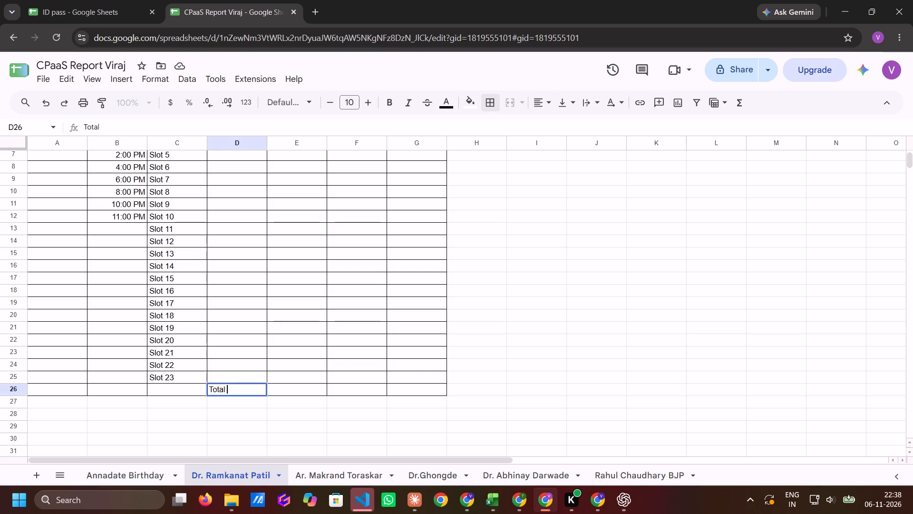
key("Return")
key("Up")
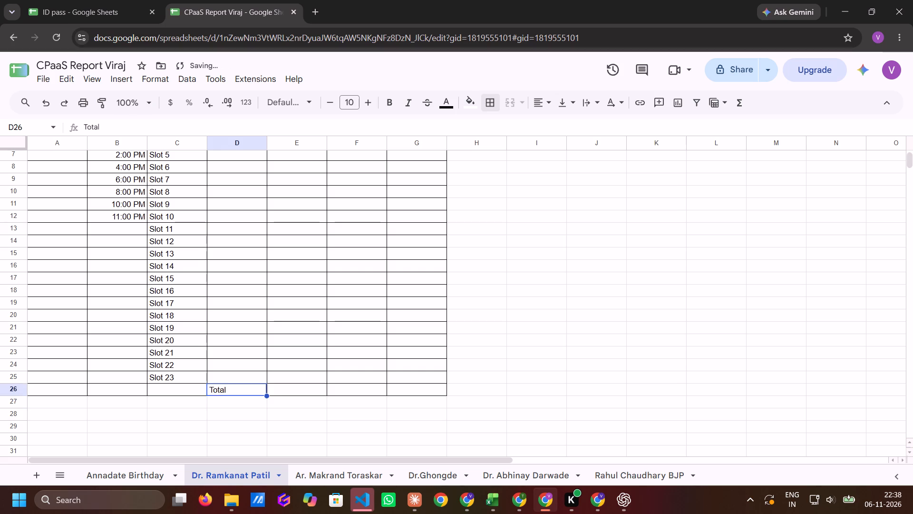
key("ctrl+b")
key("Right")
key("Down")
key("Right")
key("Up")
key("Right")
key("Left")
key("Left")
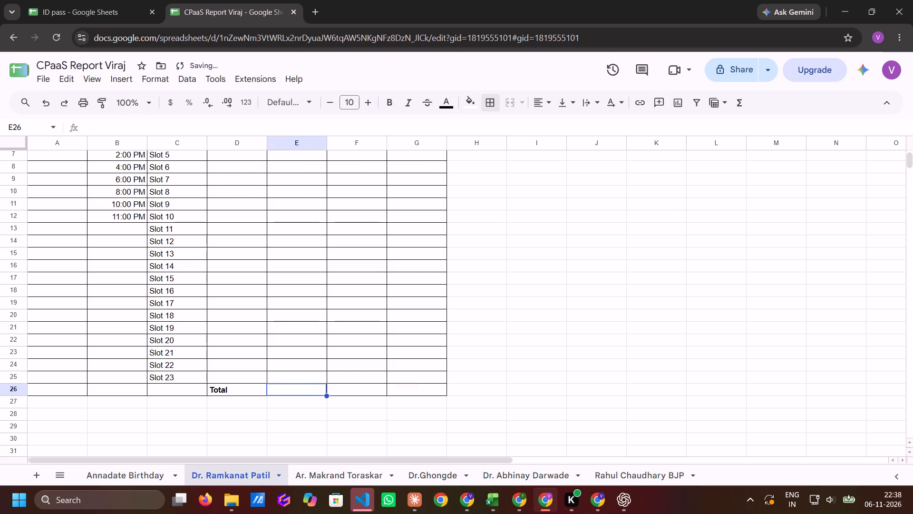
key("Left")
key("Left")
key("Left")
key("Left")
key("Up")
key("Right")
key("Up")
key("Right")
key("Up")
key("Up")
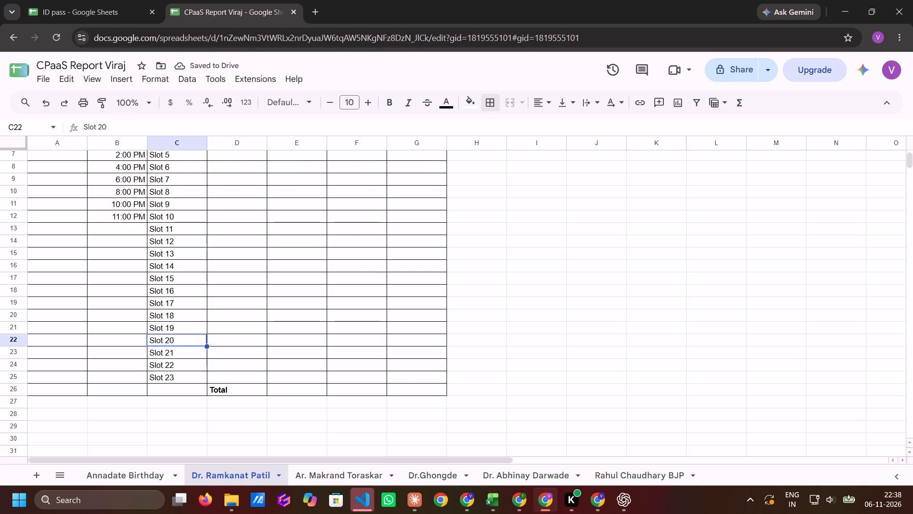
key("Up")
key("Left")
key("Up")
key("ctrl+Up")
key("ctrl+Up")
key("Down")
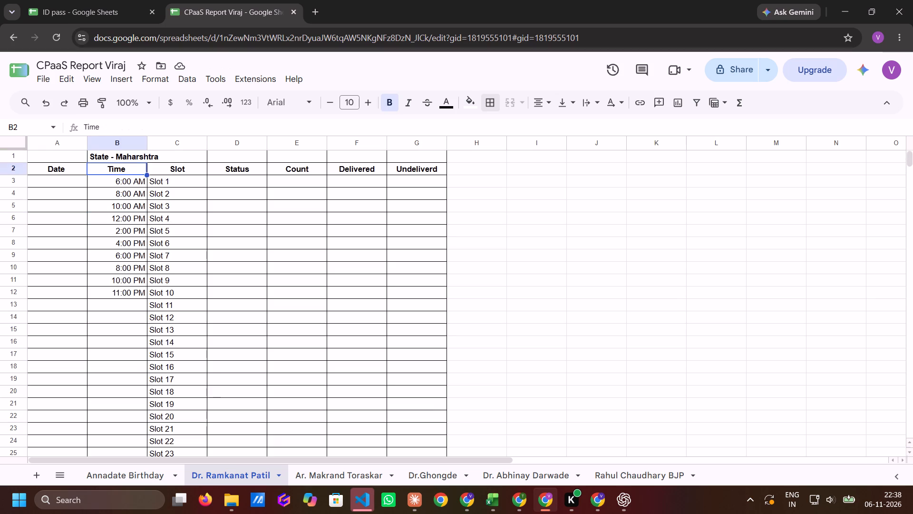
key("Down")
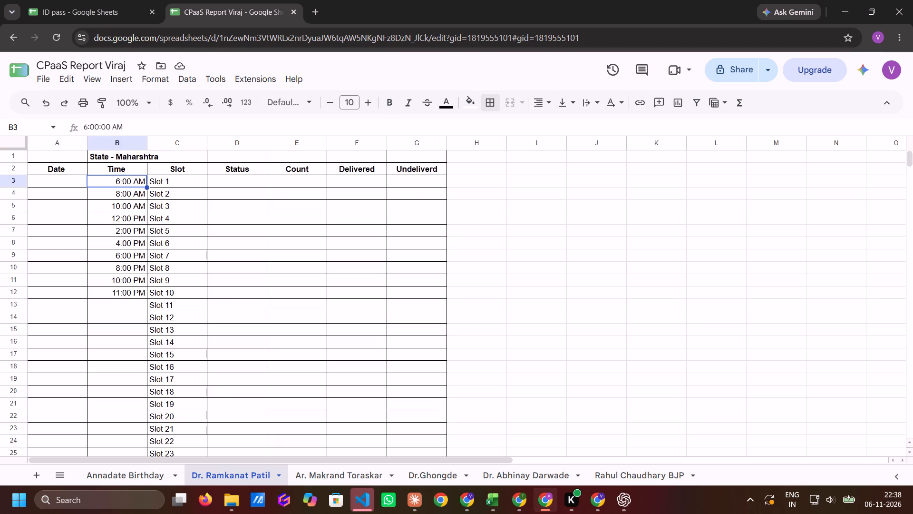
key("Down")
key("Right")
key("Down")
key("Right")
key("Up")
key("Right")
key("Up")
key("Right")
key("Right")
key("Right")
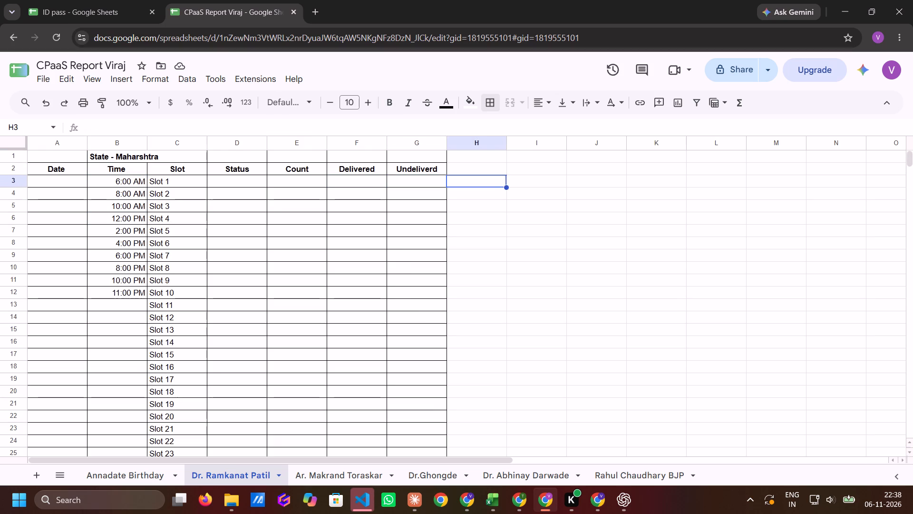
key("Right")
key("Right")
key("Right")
Copy the header cells from Date through Undeliverd (A2:G2) to row 2 starting at I2, leaving column H blank.
key("Up")
key("Up")
key("Left")
key("Left")
key("Left")
key("Left")
key("Left")
key("Left")
key("Left")
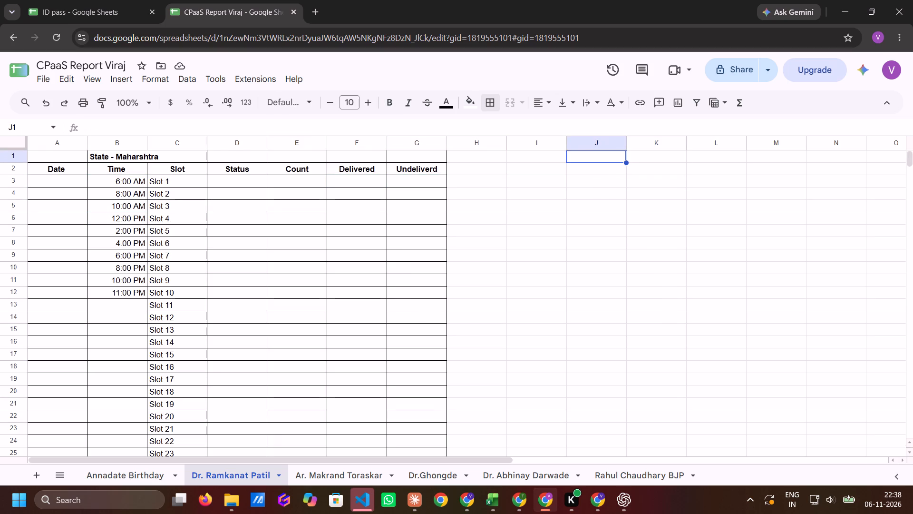
key("Down")
key("Left")
key("Left")
key("Left")
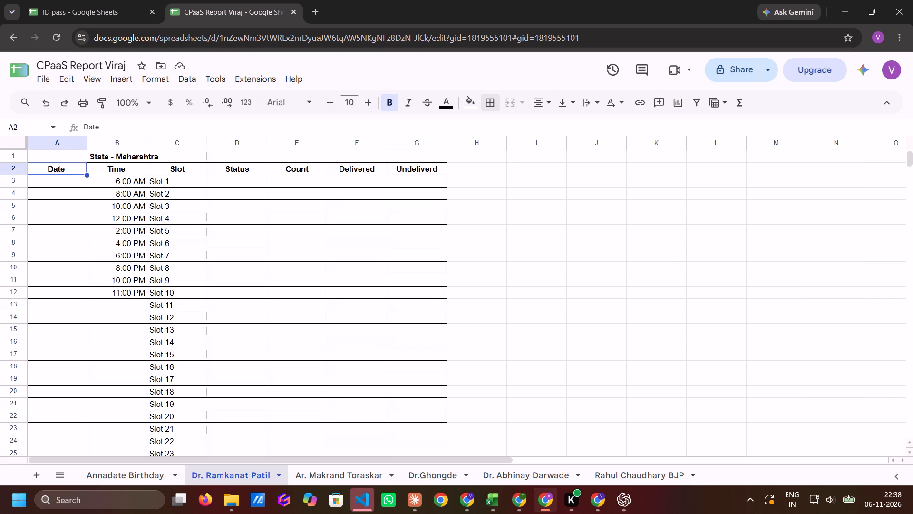
key("shift+Right")
key("shift+Right")
key("shift+Right")
key("shift+Right")
key("shift+Right")
key("shift+Right")
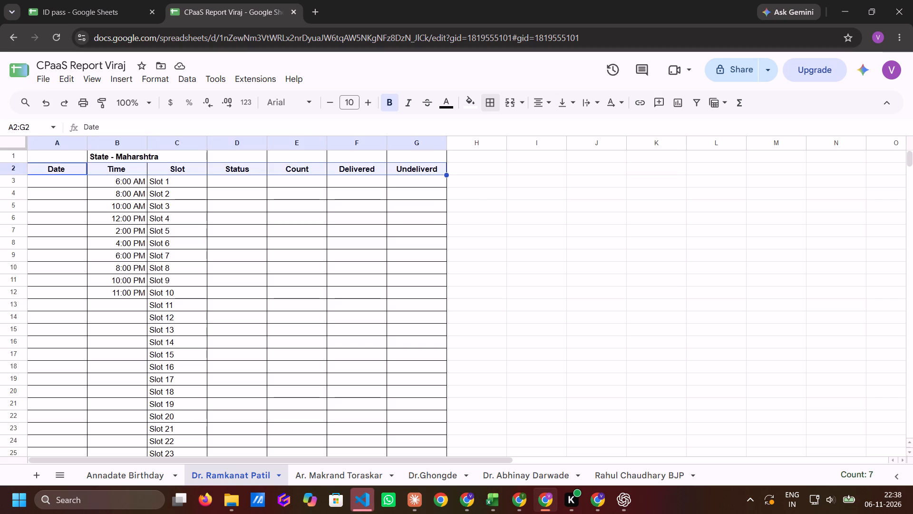
key("ctrl+v")
key("ctrl+c")
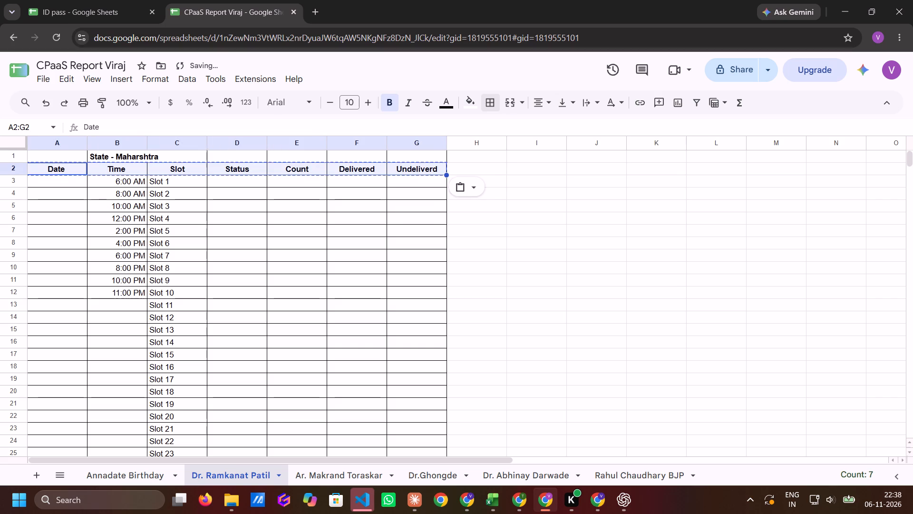
key("Right")
key("Right")
key("Right")
key("Right")
key("Right")
key("Right")
key("Right")
key("Right")
key("ctrl+v")
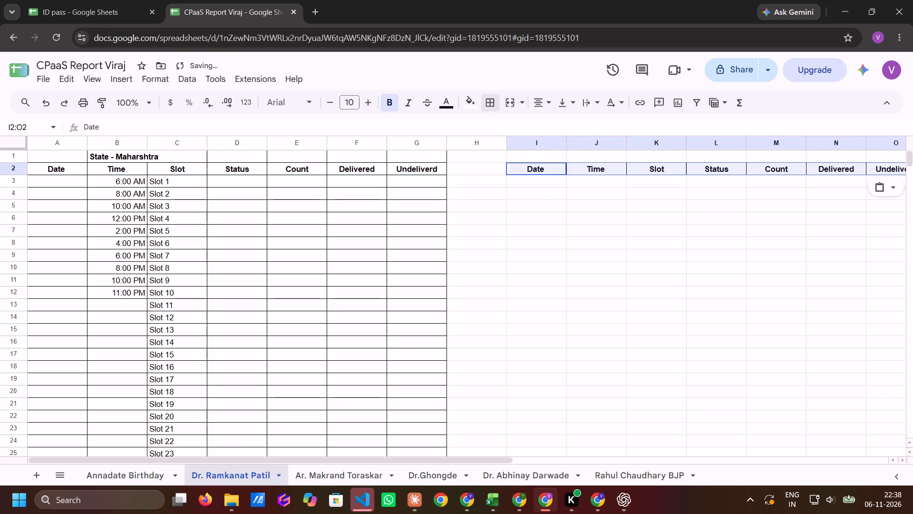
Enter the title State - MP in bold in J1, above the second table's Time header.
key("Up")
key("Right")
type("State -")
key("space")
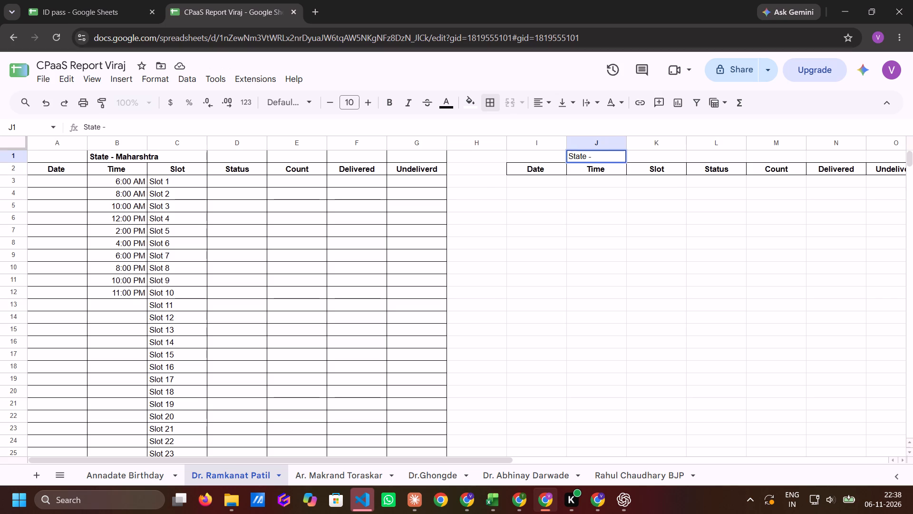
type("MP")
key("Return")
key("Up")
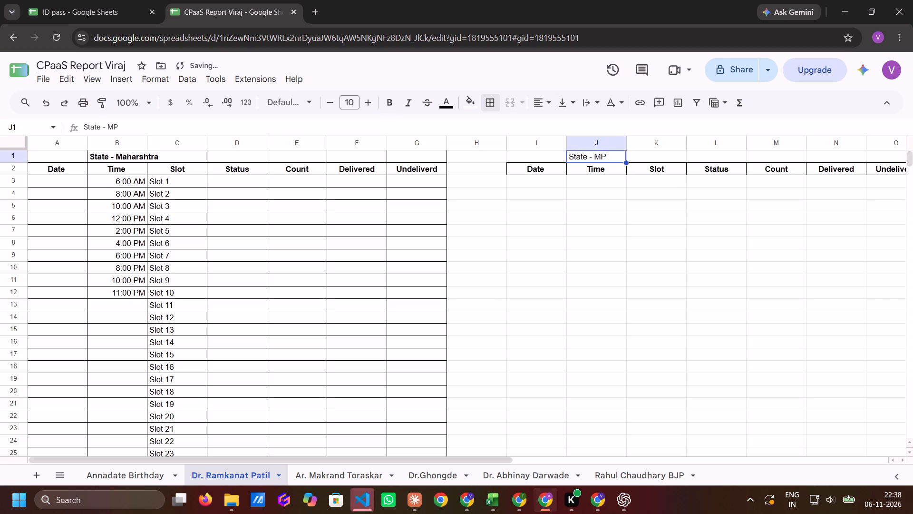
key("ctrl+b")
key("Down")
key("Down")
Switch to File Explorer and look in the client's folder for the send files, returning to the report sheet.
key("alt+Tab")
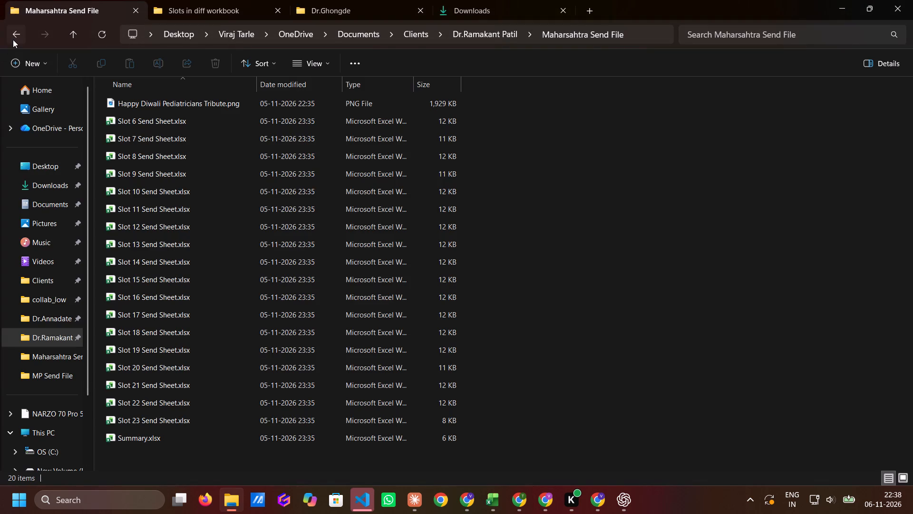
left_click(13, 40)
double_click(127, 120)
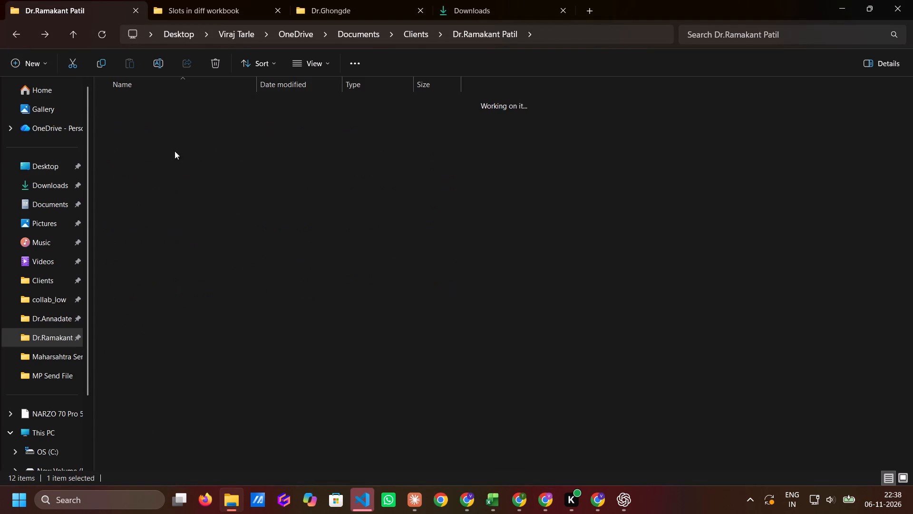
key("alt+Tab")
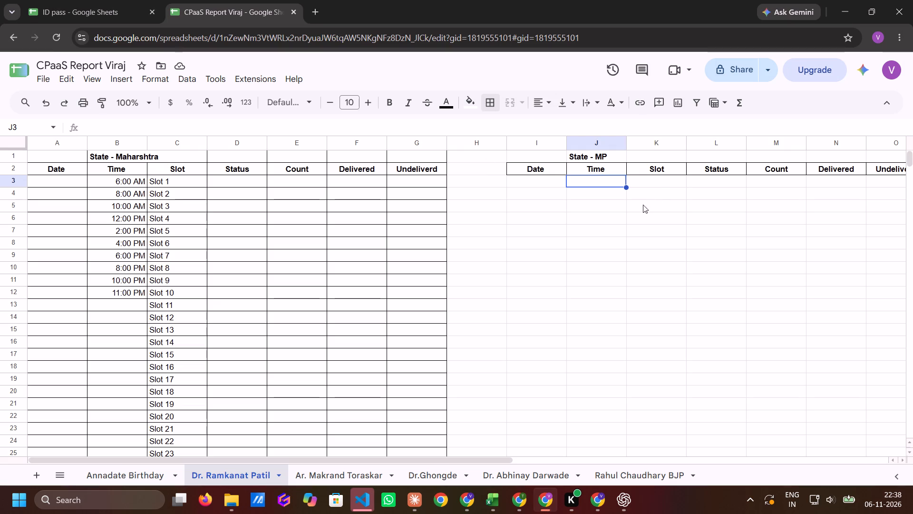
Fill the State - MP table's Slot column with Slot 1 through Slot 6 in K3:K8.
left_click(653, 176)
type("Slot 1")
key("Return")
key("Up")
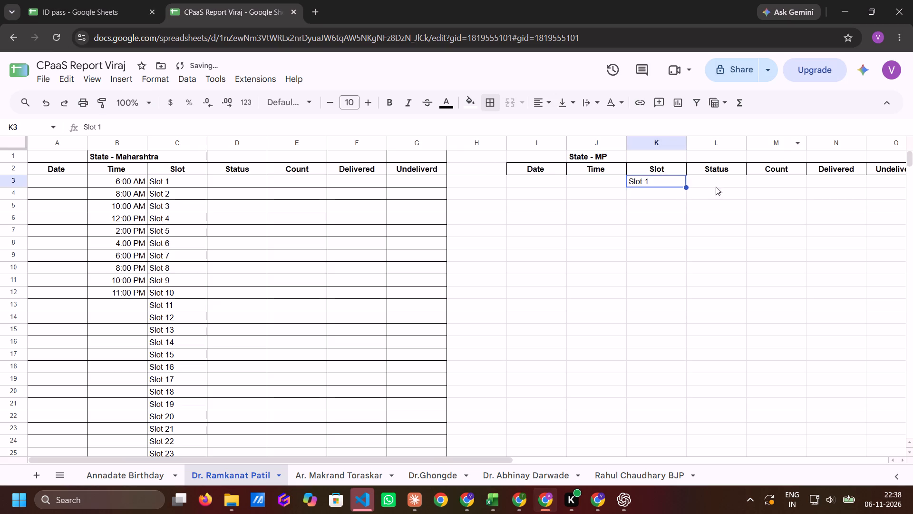
left_click_drag(686, 186, 681, 231)
left_click_drag(681, 231, 681, 240)
left_click(665, 243)
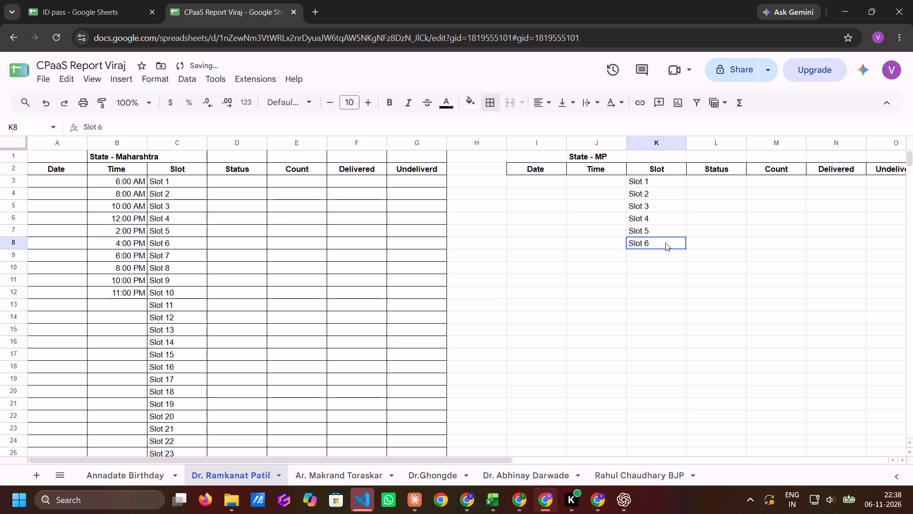
Clear the Slot 6 entry from K8 in the State - MP table.
key("BackSpace")
Switch to File Explorer, open Summary.xlsx from the MP Send File folder, copy the configured counts in B2:B6, and close the workbook.
key("Right")
key("Up")
key("Right")
key("Up")
key("Left")
key("Up")
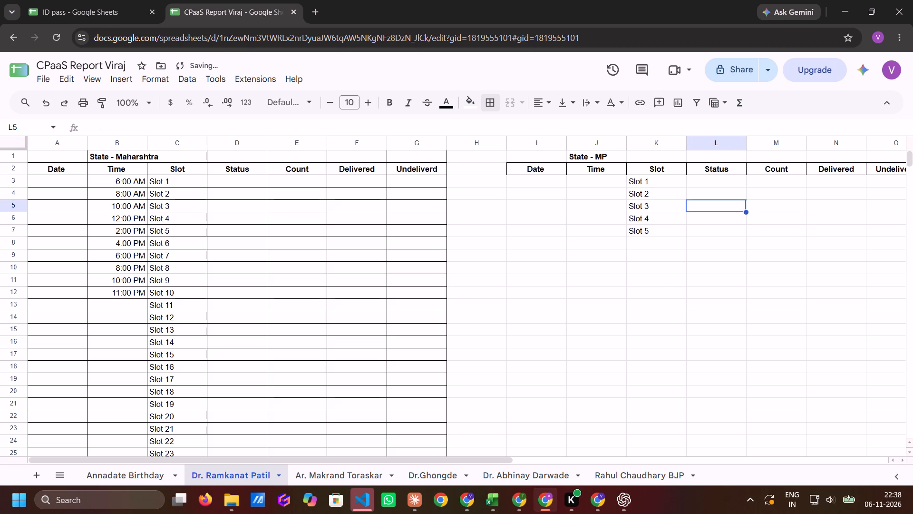
key("Left")
key("Right")
key("Right")
key("Up")
key("alt+Tab")
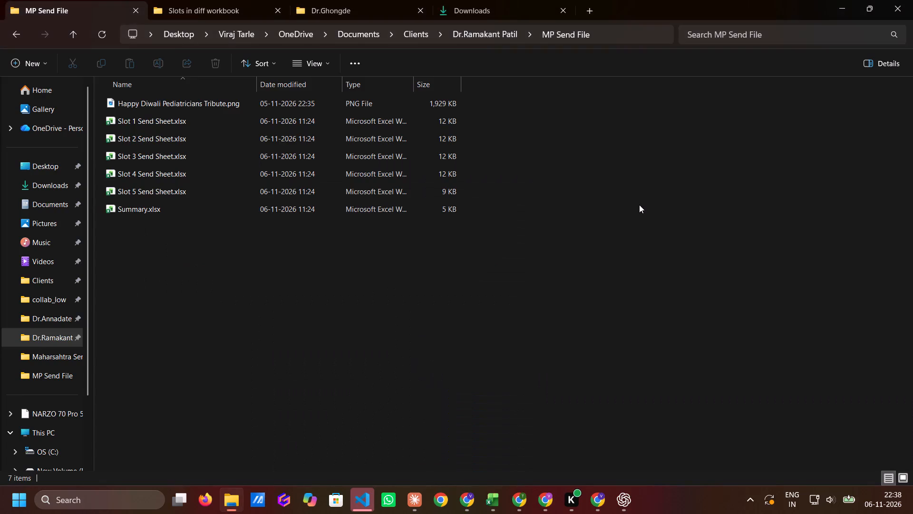
double_click(204, 210)
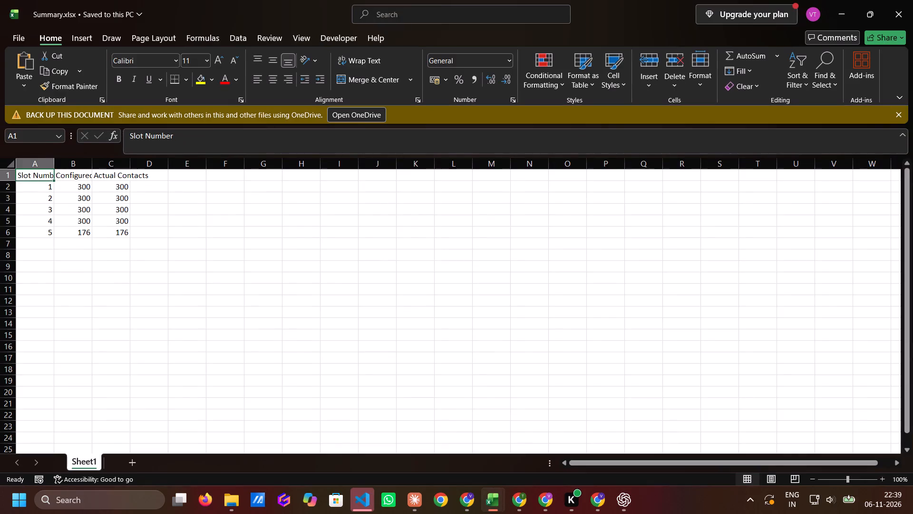
left_click(80, 187)
key("shift+Down")
key("shift+Down")
key("shift+Down")
key("shift+Down")
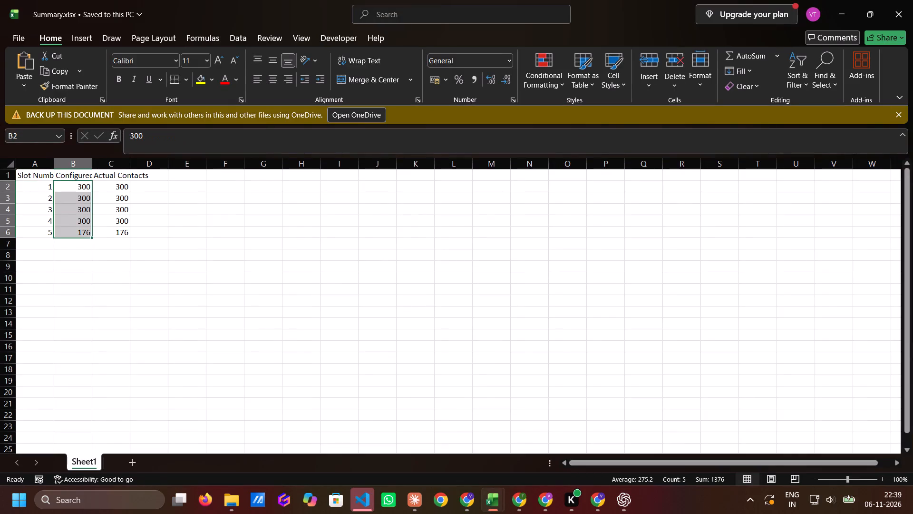
key("ctrl+c")
left_click(912, 0)
Paste the copied counts into the State - MP table's Count column, M3:M7: 300 for Slots 1 to 4 and 176 for Slot 5.
key("alt+Tab")
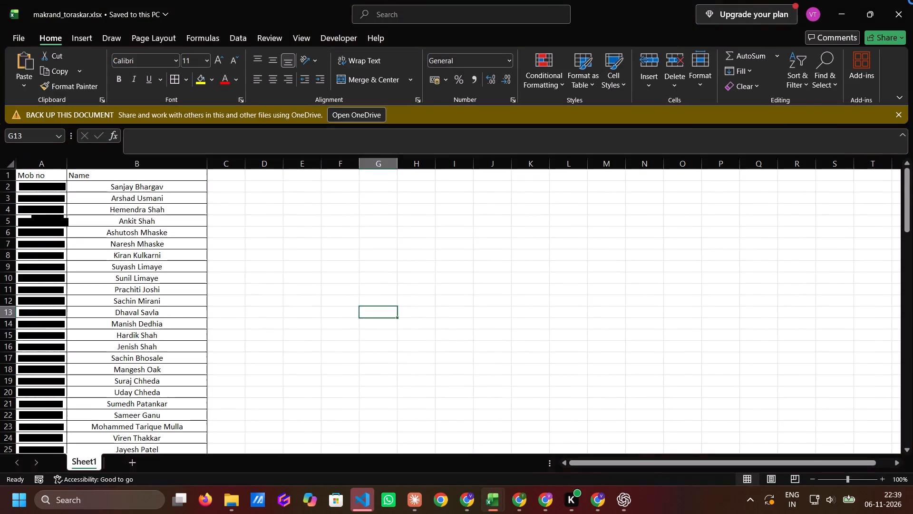
key("alt+Tab")
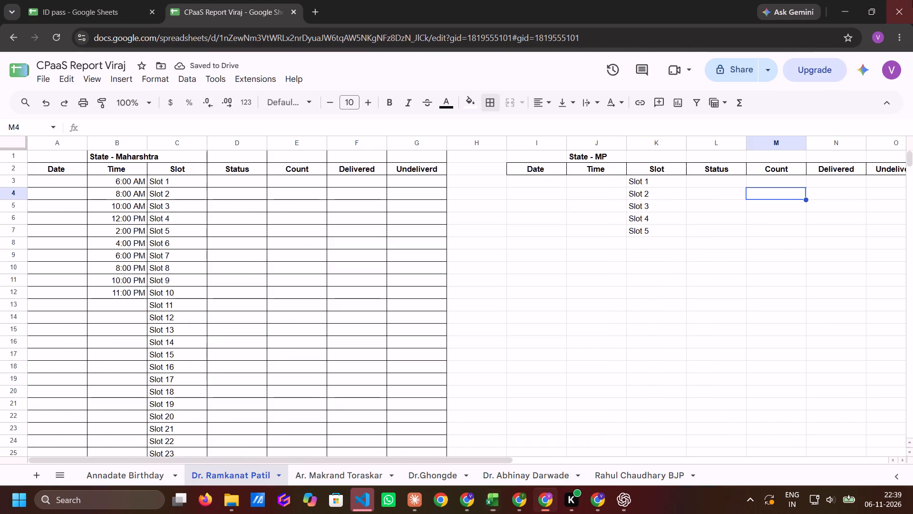
key("Up")
key("ctrl+v")
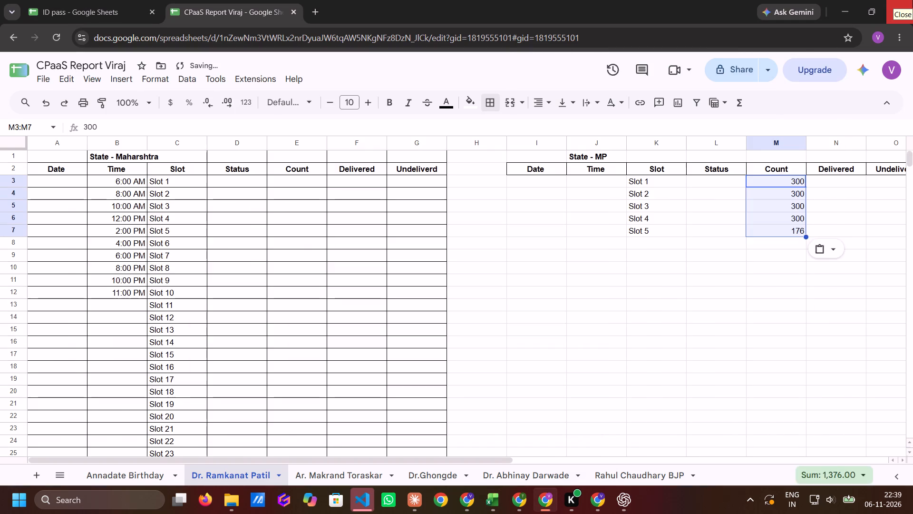
key("Left")
Switch to File Explorer, open Summary.xlsx from the Maharsahtra Send File folder, and copy the configured counts in B2:B24.
key("alt+Tab")
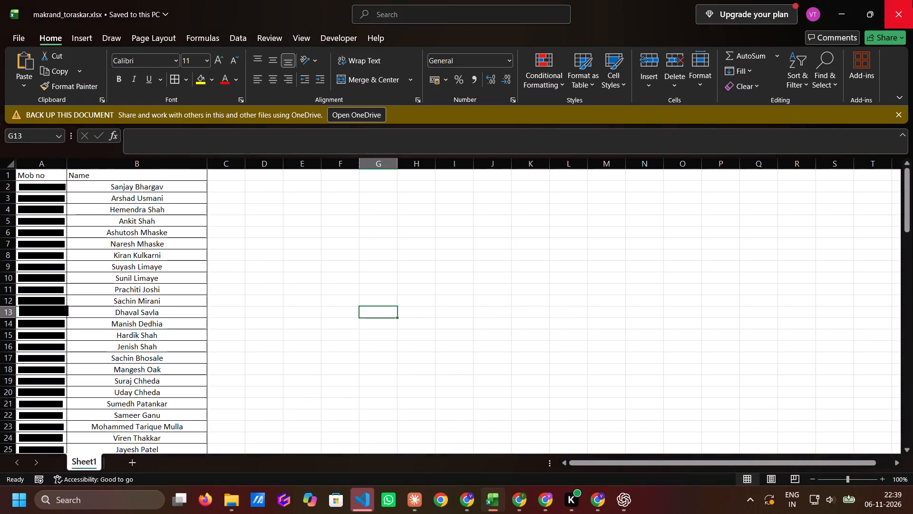
key("alt+Tab")
key("alt+Right")
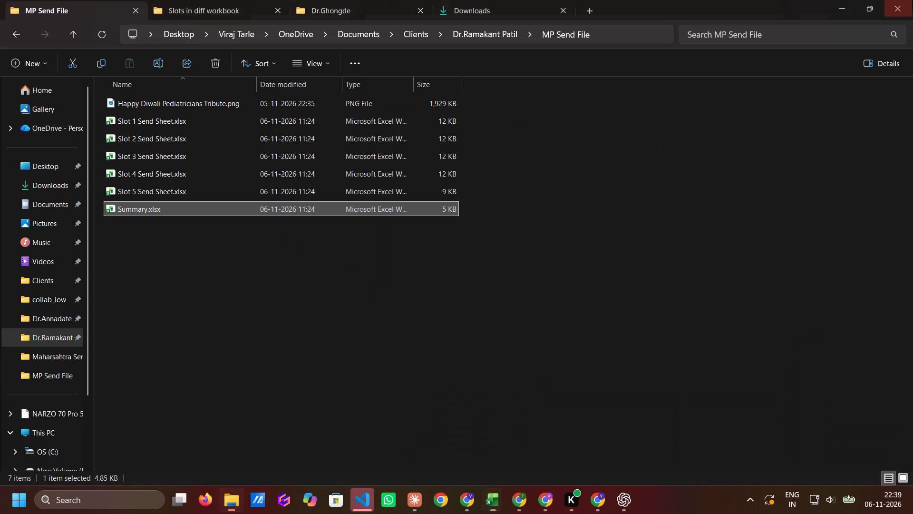
left_click(11, 27)
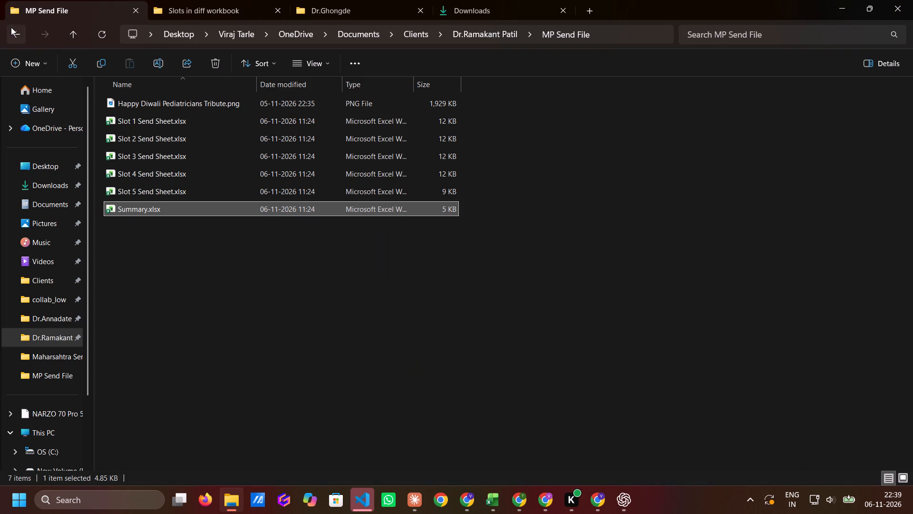
double_click(133, 97)
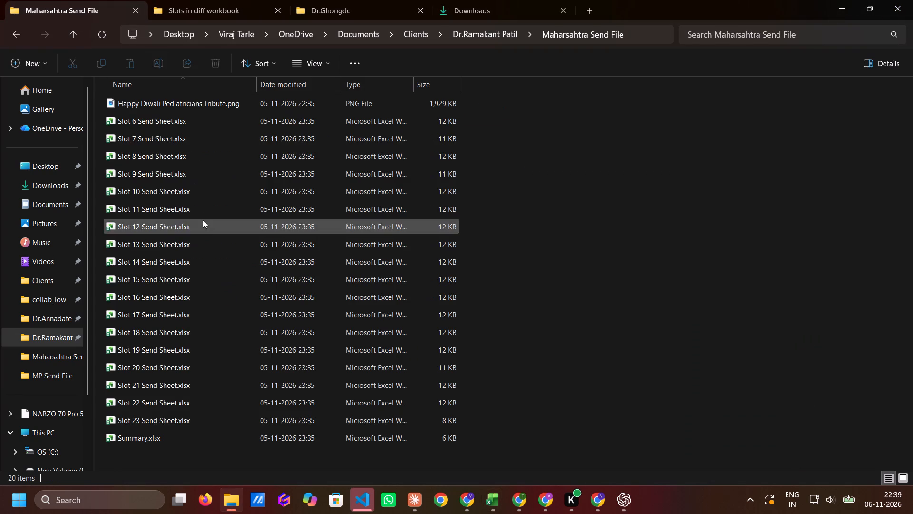
left_click_drag(138, 446, 138, 437)
double_click(138, 437)
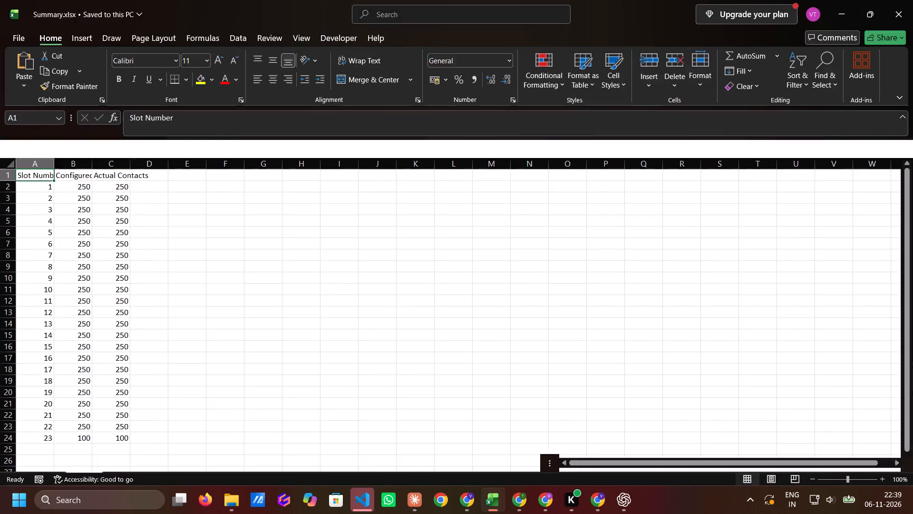
left_click(82, 181)
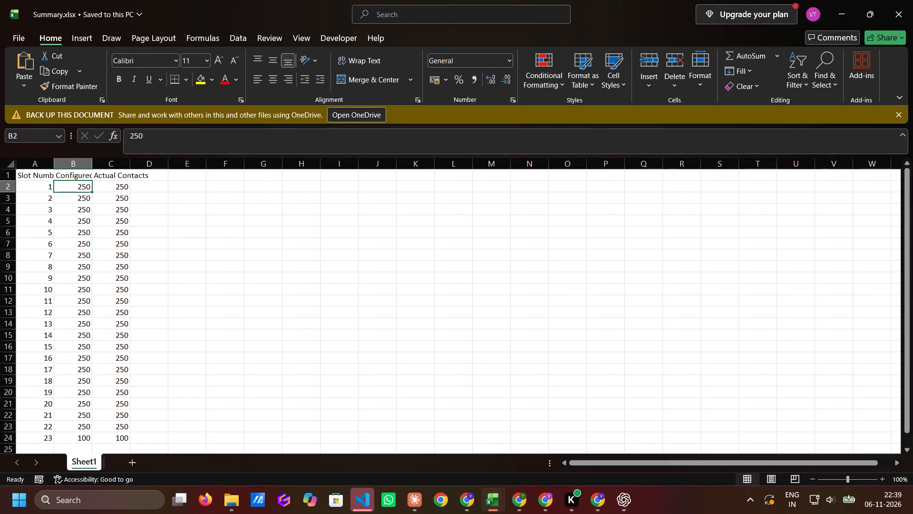
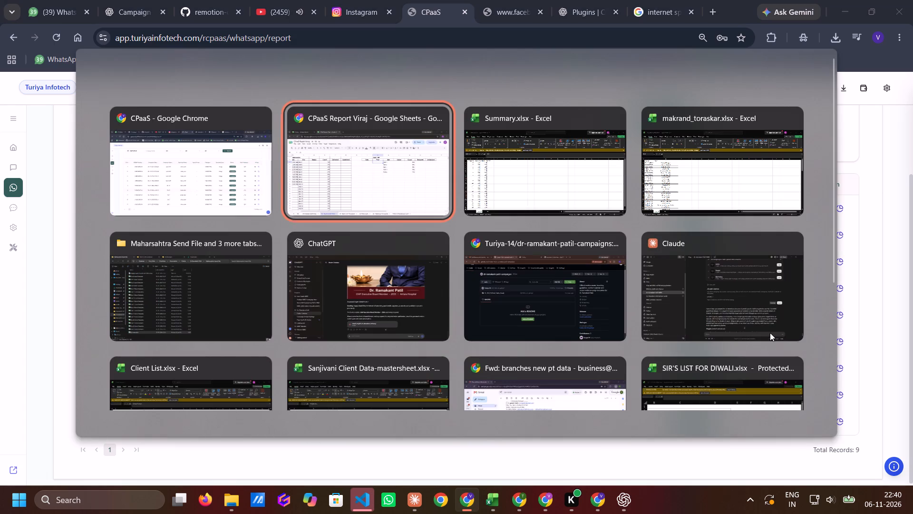
Copy the 4:00 PM to 11:00 PM times from B8:B12 of the Maharashtra table into the State - MP table's Time column, J3:J7.
scroll(414, 361, "right", 1)
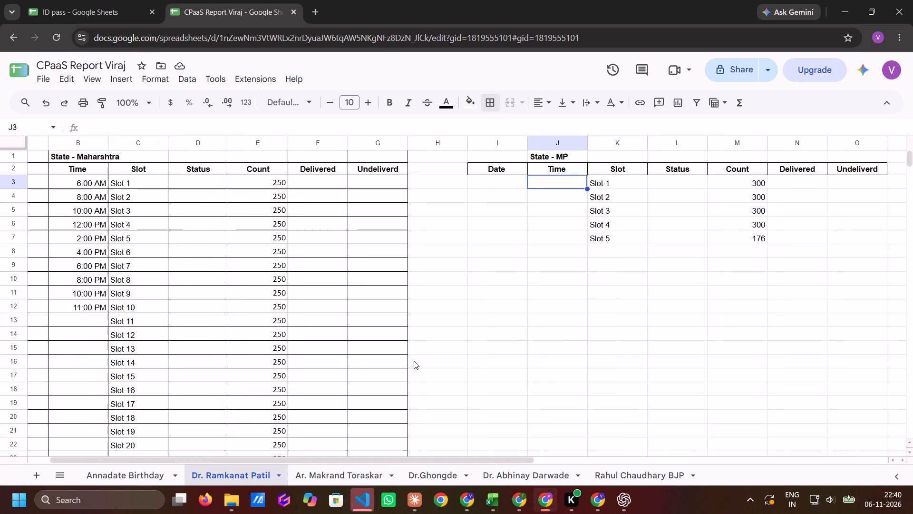
scroll(414, 361, "right", 1)
left_click(125, 250)
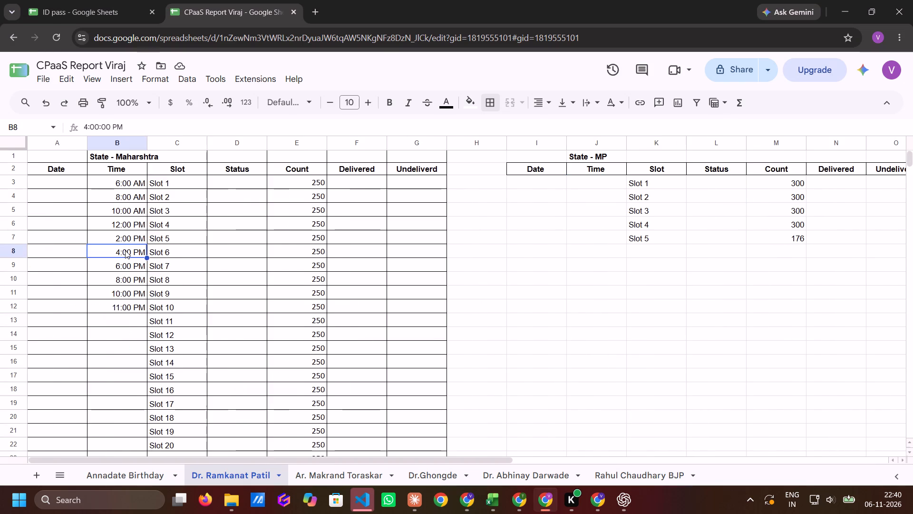
key("shift+Down")
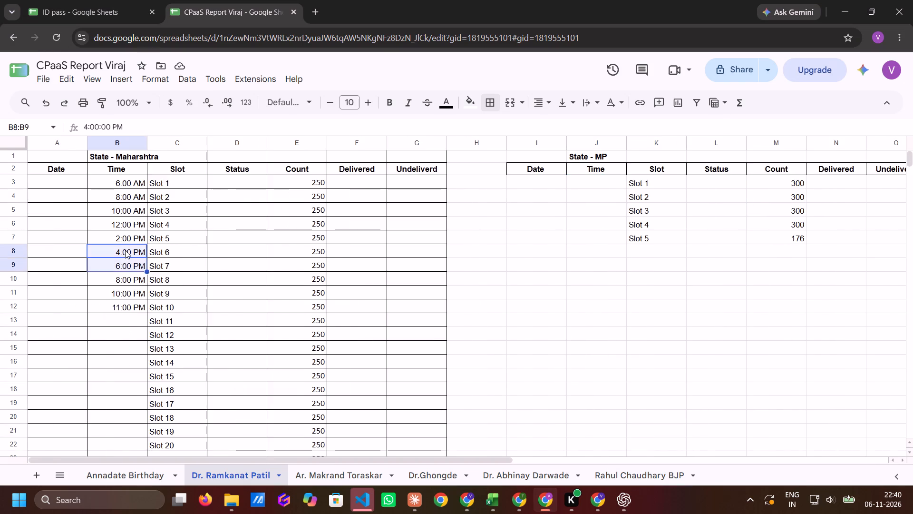
key("shift+Down")
key("shift+Down")
key("shift+Down")
key("ctrl+c")
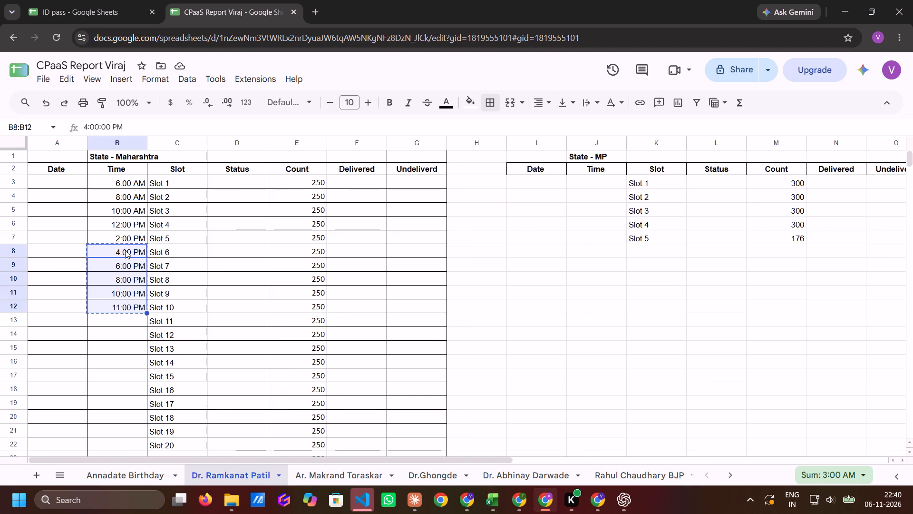
key("Right")
key("Right")
key("Right")
key("Right")
key("Right")
key("Right")
key("Right")
key("Right")
key("Right")
key("Up")
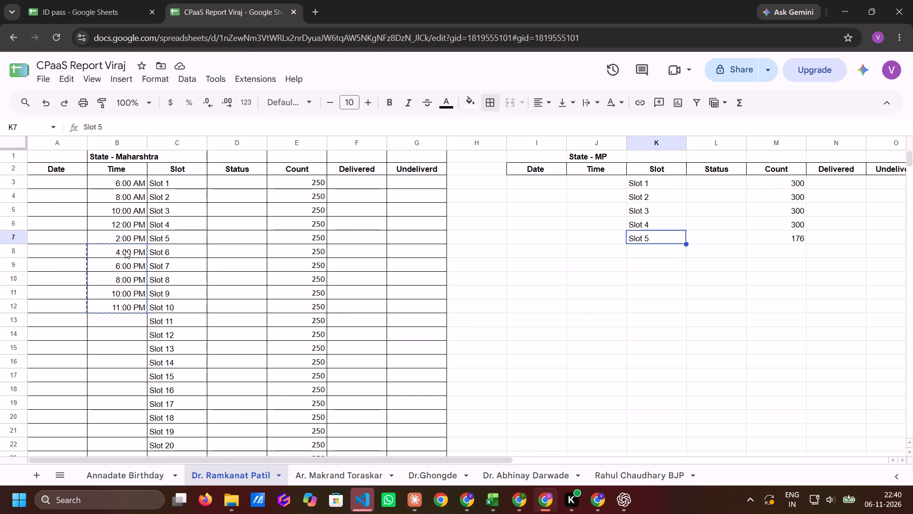
key("Up")
key("Left")
key("Up")
key("Up")
key("Up")
key("ctrl+v")
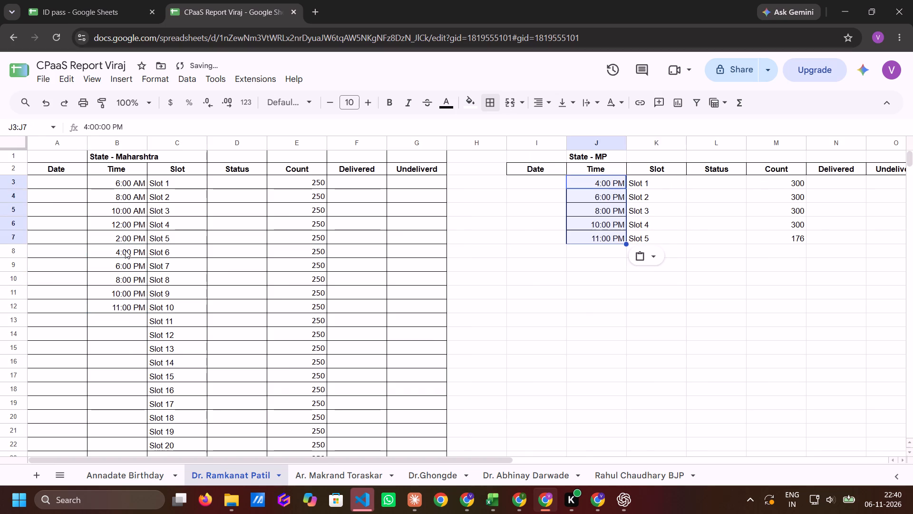
key("Down")
Switch to the CPaaS site, start a WhatsApp push campaign, and upload and process Slot 5 Send Sheet.xlsx from the MP Send File folder.
key("alt+Tab")
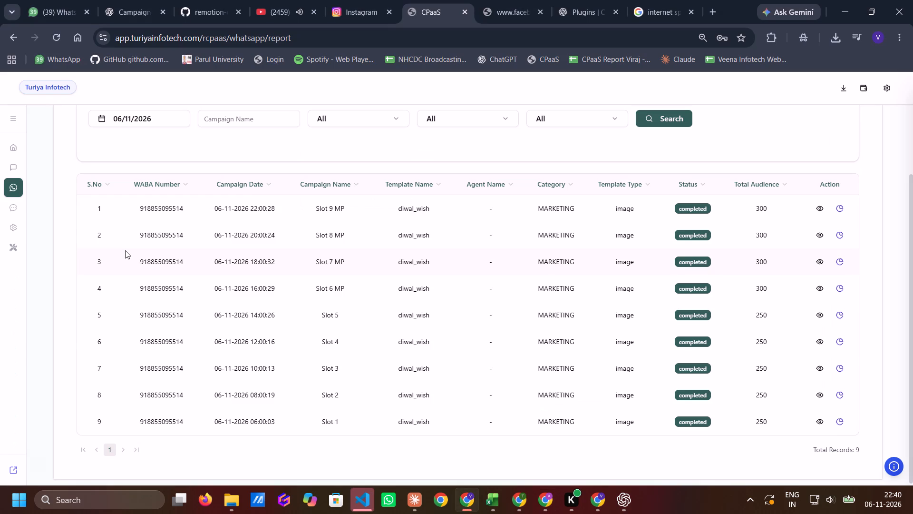
left_click(19, 188)
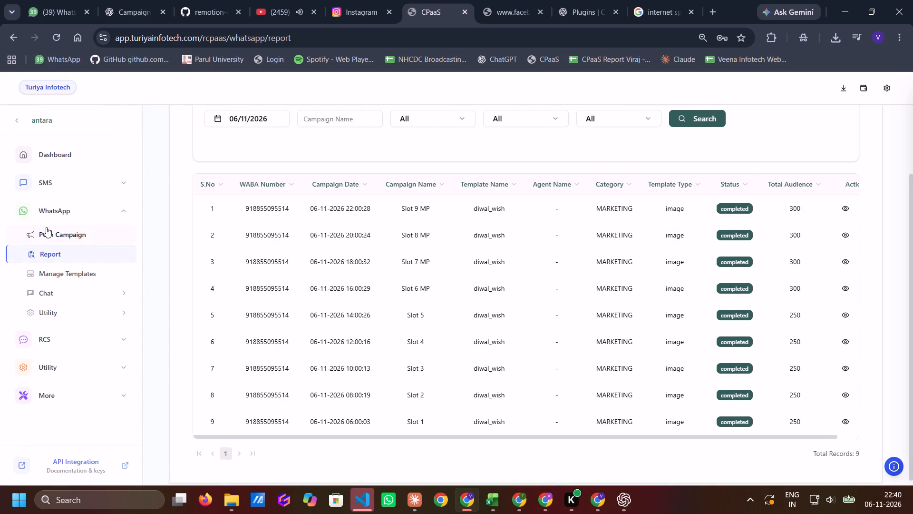
left_click(46, 227)
left_click(174, 272)
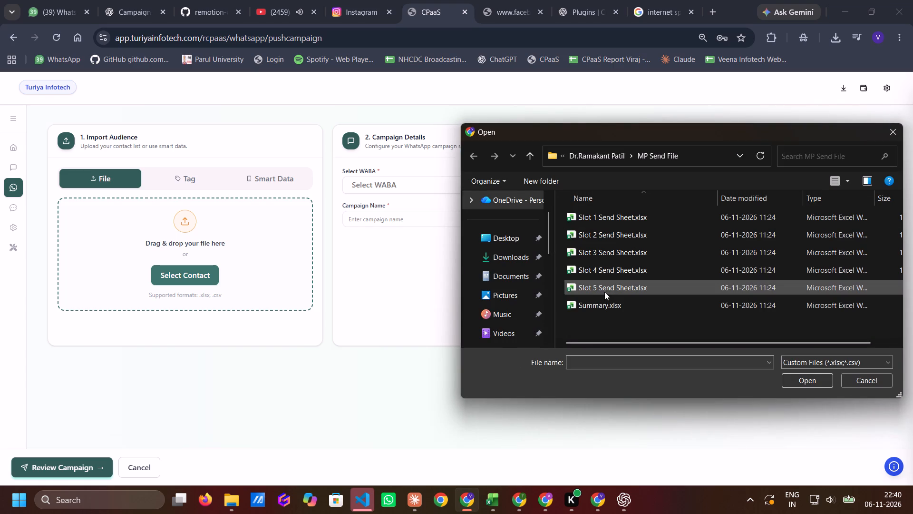
double_click(604, 292)
double_click(232, 273)
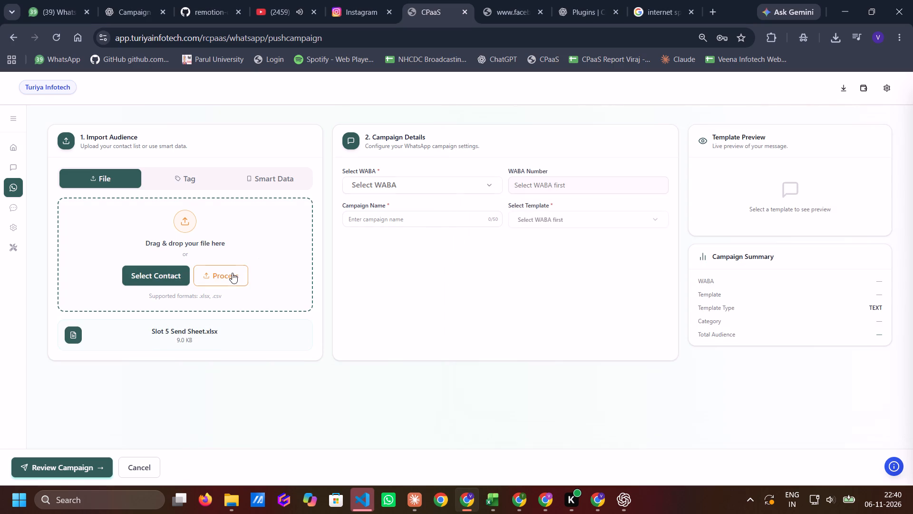
Choose Antara Hospital Pvt Ltd as the campaign's WABA and name the campaign Slot 10 MP.
left_click(401, 185)
left_click(392, 198)
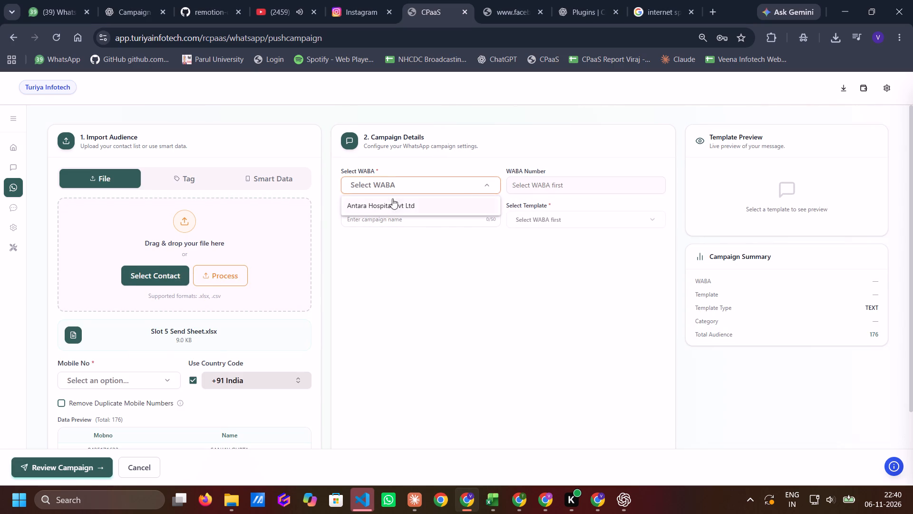
left_click(397, 219)
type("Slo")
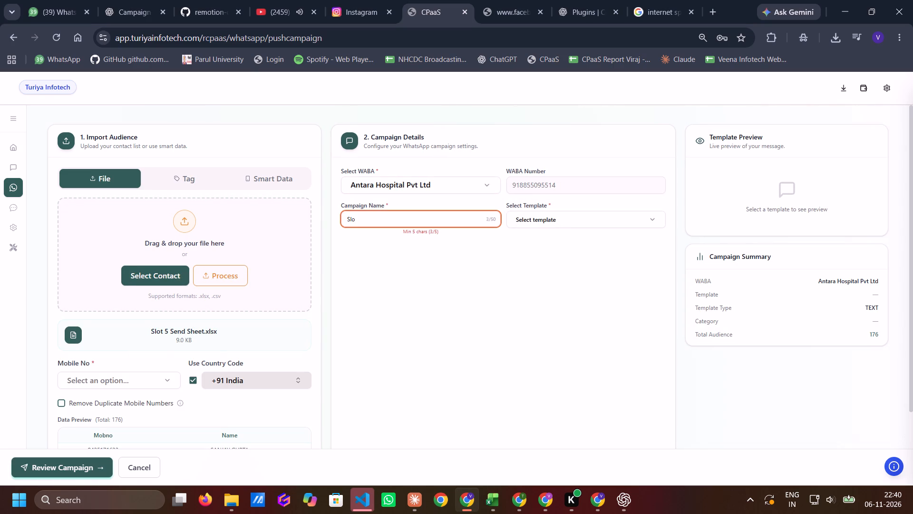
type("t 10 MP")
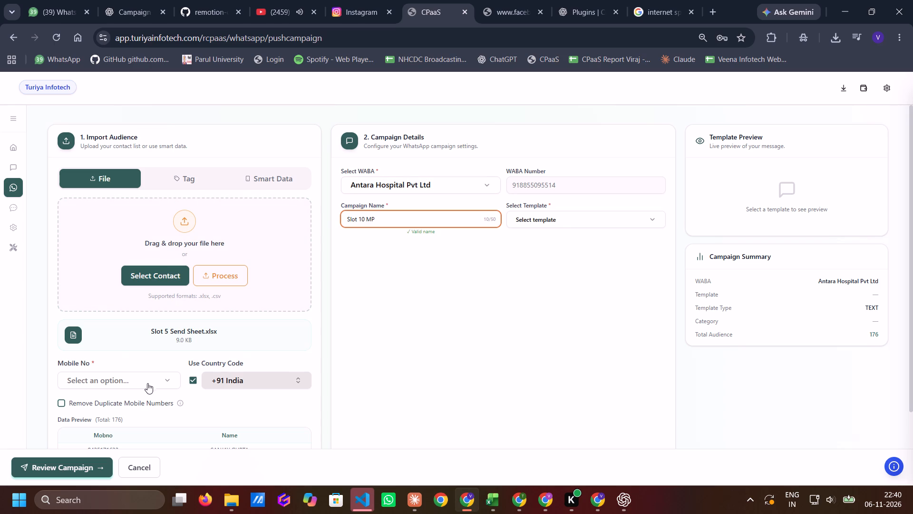
Set the audience's Mobile No column to Name and enable removal of duplicate mobile numbers.
left_click(148, 381)
left_click(105, 409)
left_click(69, 405)
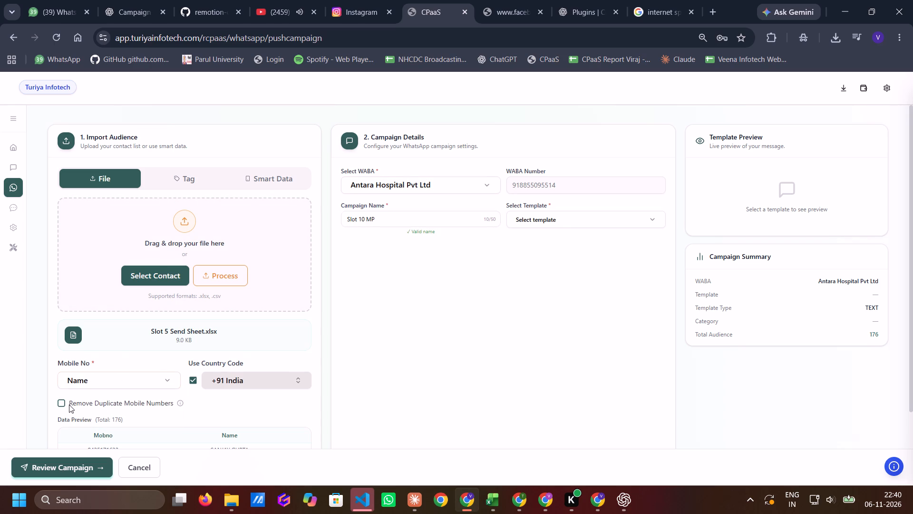
left_click(70, 404)
left_click(61, 398)
left_click(67, 402)
left_click(64, 402)
Select the diwal_wish template and map its dynamic variable {{1}} to the Name column.
left_click(540, 222)
left_click(536, 238)
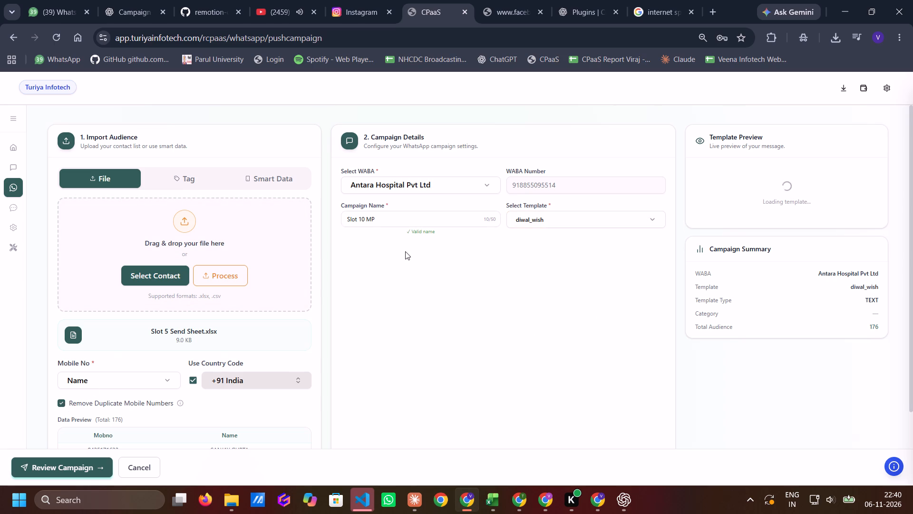
left_click(399, 267)
left_click(402, 280)
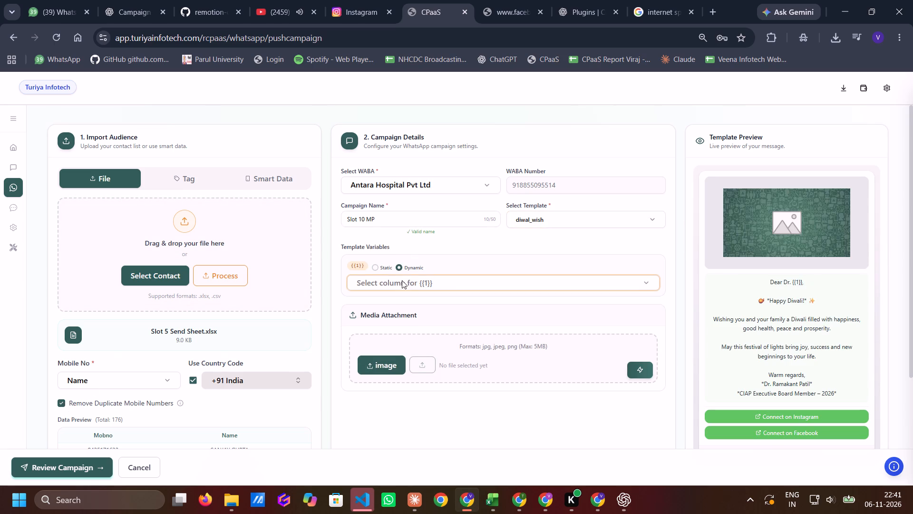
left_click(398, 311)
Open the image file selection for the campaign's media attachment.
left_click(378, 367)
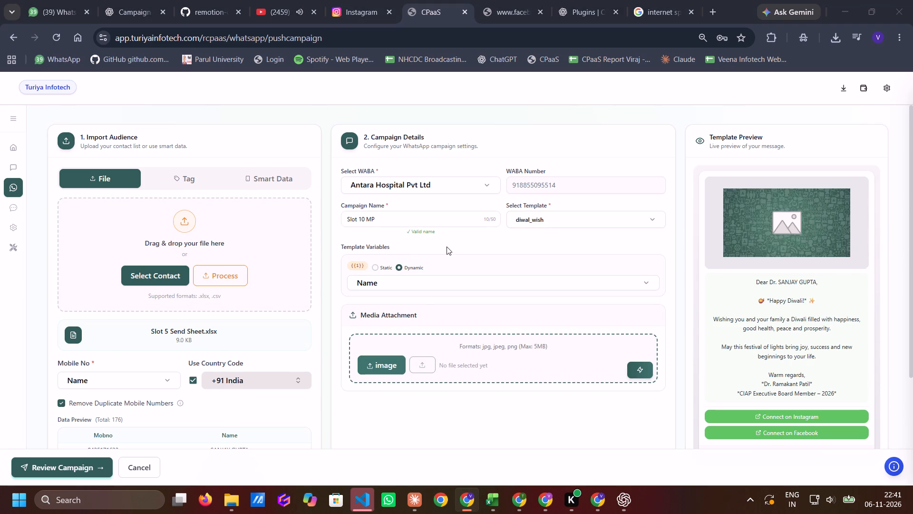
Choose the Happy Diwali image and upload it as the media attachment for the Slot 10 MP campaign.
double_click(579, 235)
left_click(417, 365)
scroll(416, 369, "down", 4)
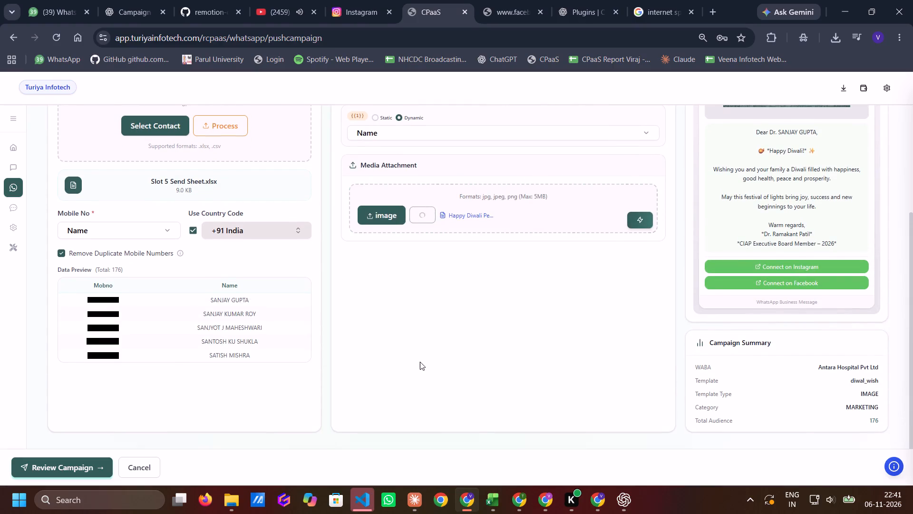
scroll(532, 359, "up", 3)
scroll(533, 359, "down", 3)
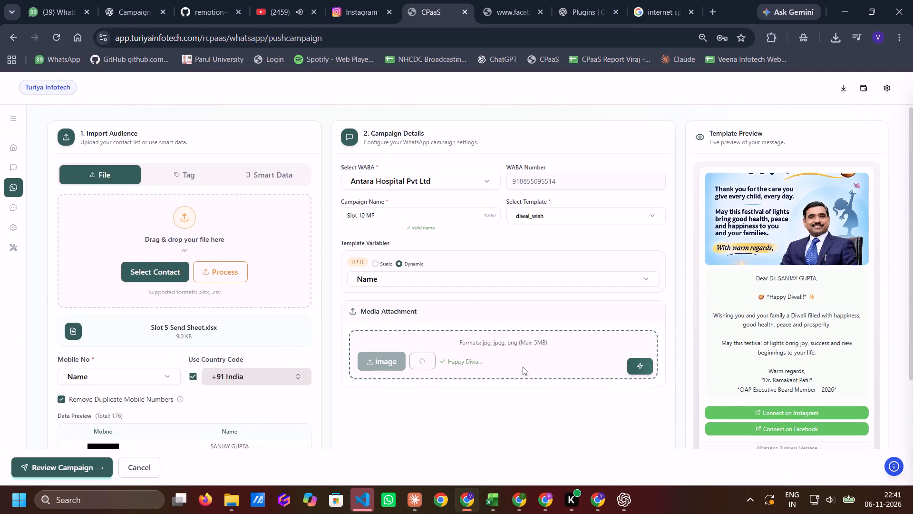
scroll(523, 367, "down", 2)
Review the Slot 10 MP campaign, schedule it for 11/06/2026 11:30 PM, and send it.
left_click(54, 465)
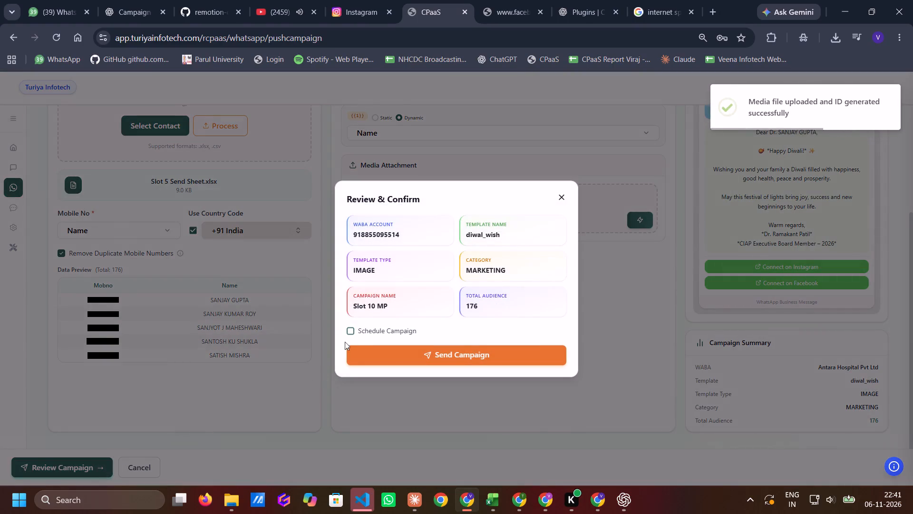
left_click(352, 333)
left_click(551, 327)
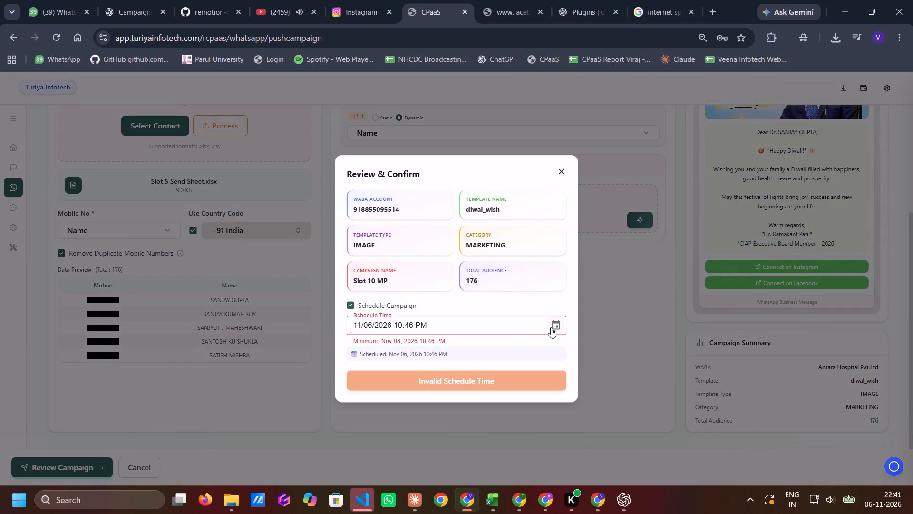
left_click(507, 282)
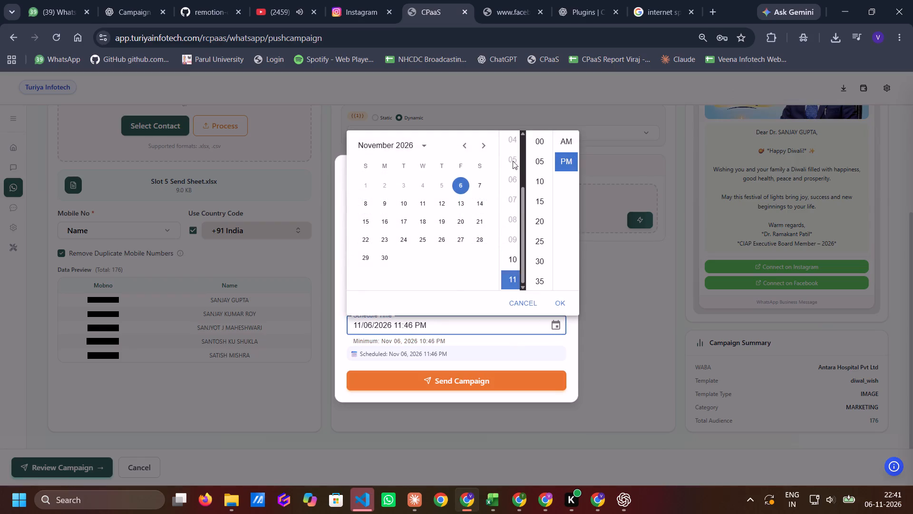
left_click(543, 261)
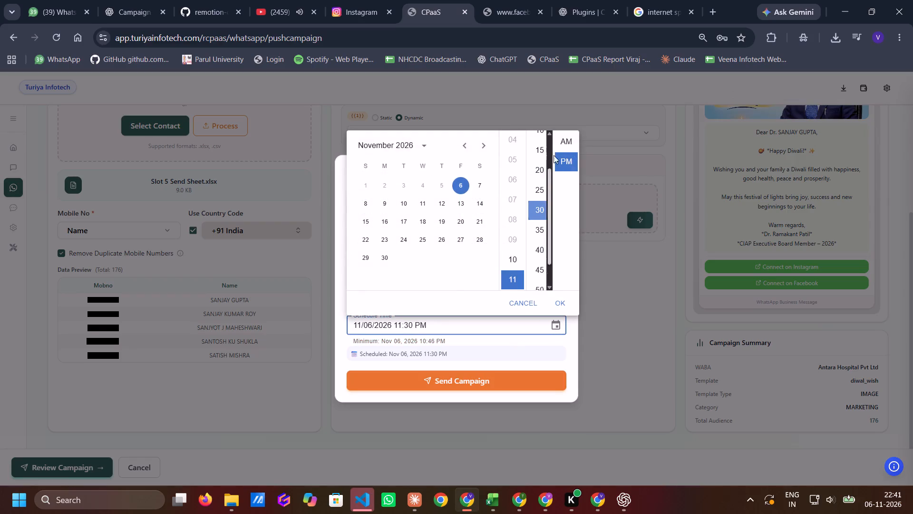
left_click(562, 299)
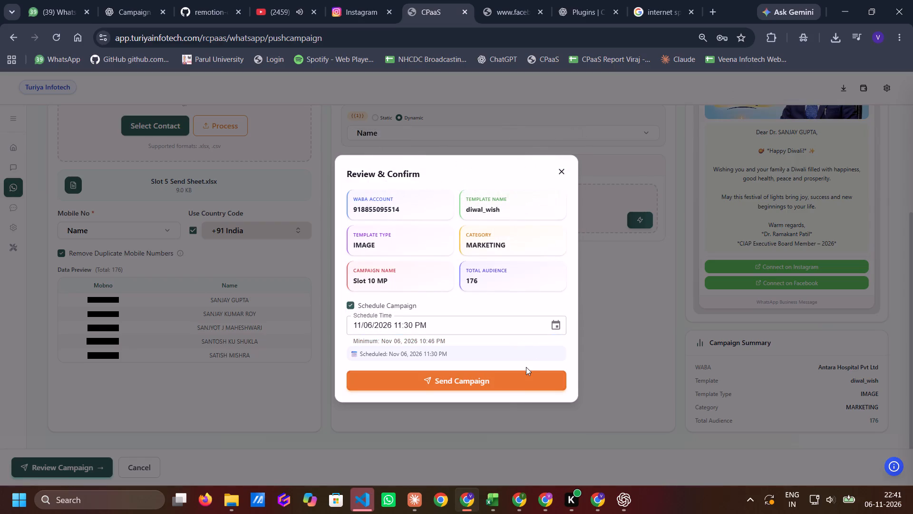
left_click(510, 383)
Search the campaign logs for campaigns created on 06/11/2026.
left_click_drag(605, 280, 660, 233)
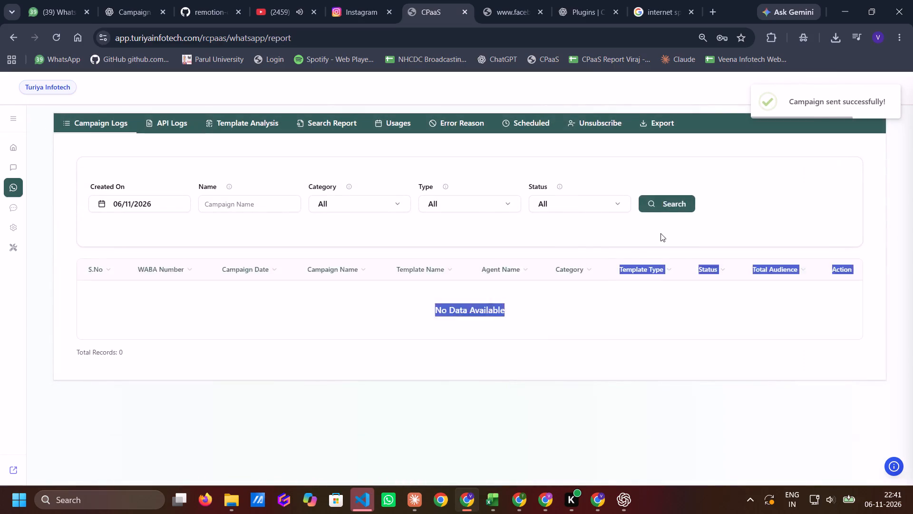
left_click_drag(660, 233, 662, 231)
left_click(665, 201)
left_click(733, 212)
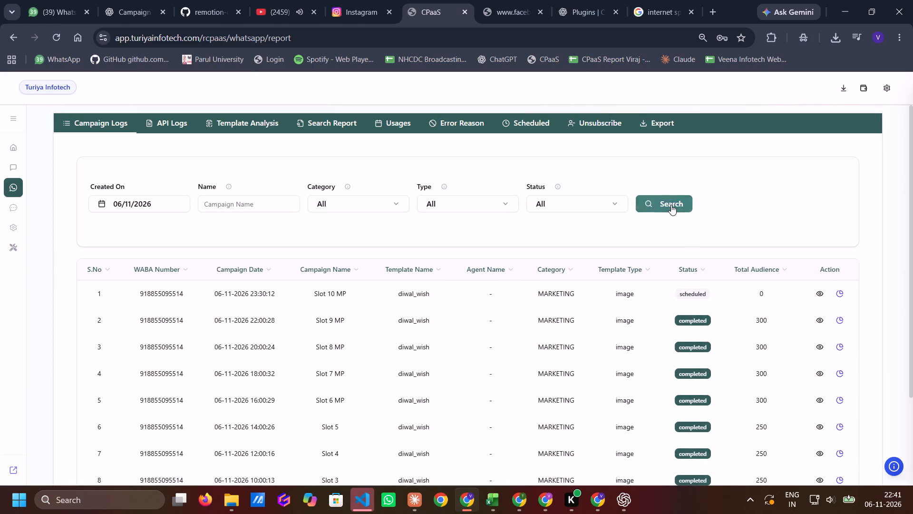
Switch to the CPaaS report spreadsheet and fill the MP table's Date column with 6 Nov for Slots 1 to 5.
key("alt+Tab")
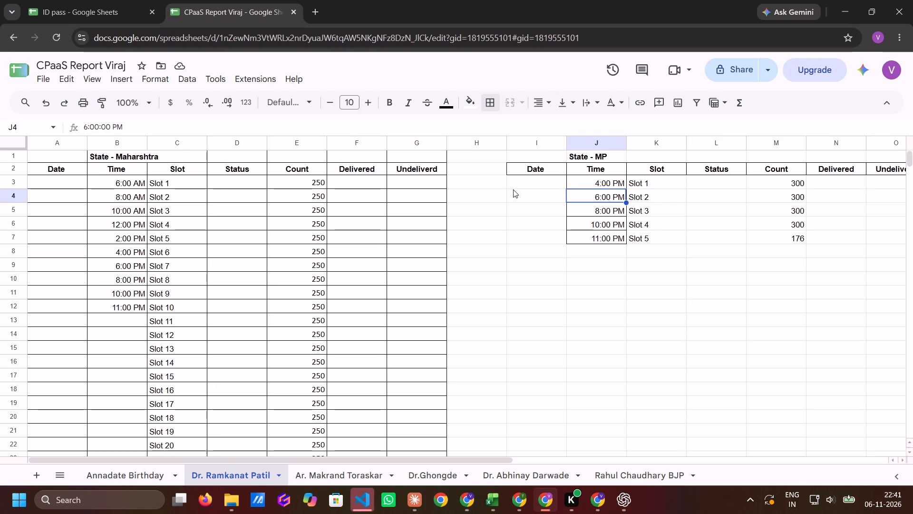
left_click(532, 184)
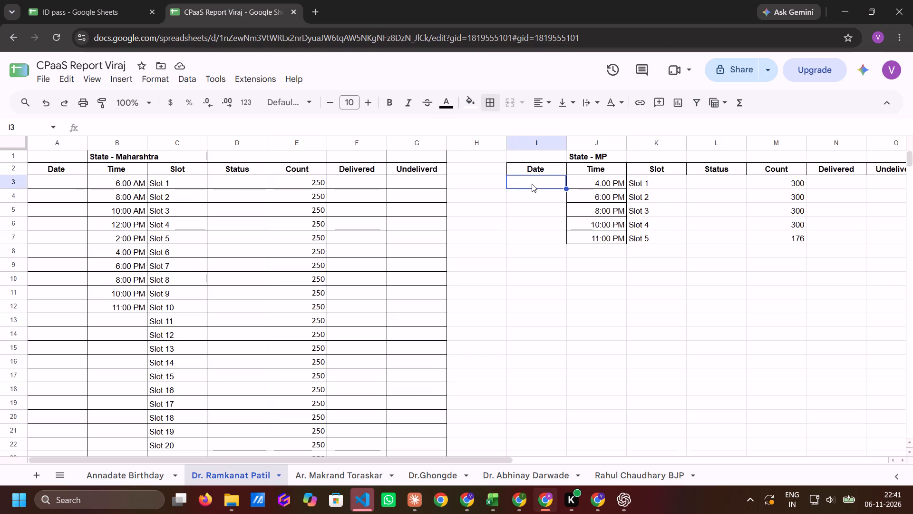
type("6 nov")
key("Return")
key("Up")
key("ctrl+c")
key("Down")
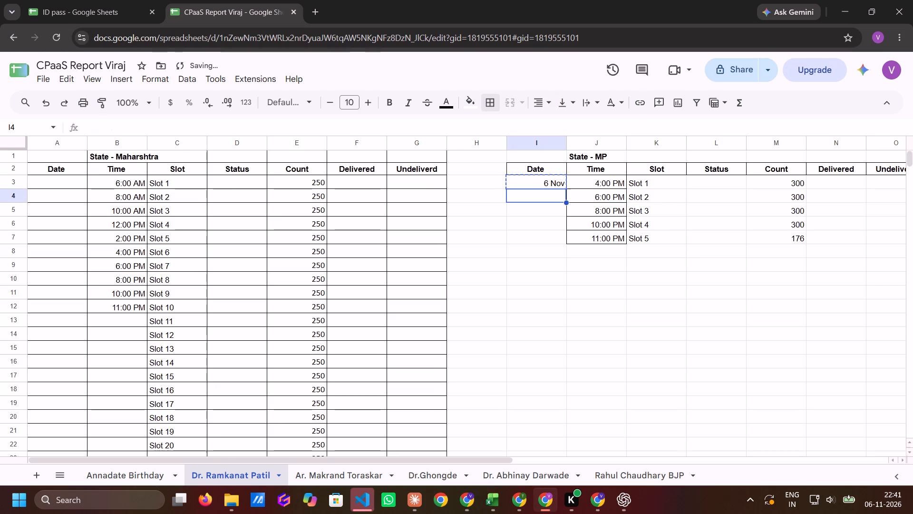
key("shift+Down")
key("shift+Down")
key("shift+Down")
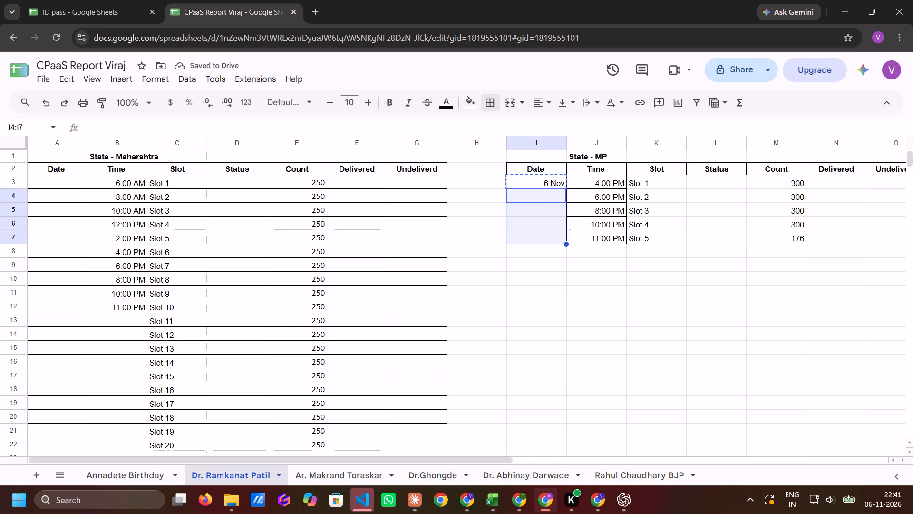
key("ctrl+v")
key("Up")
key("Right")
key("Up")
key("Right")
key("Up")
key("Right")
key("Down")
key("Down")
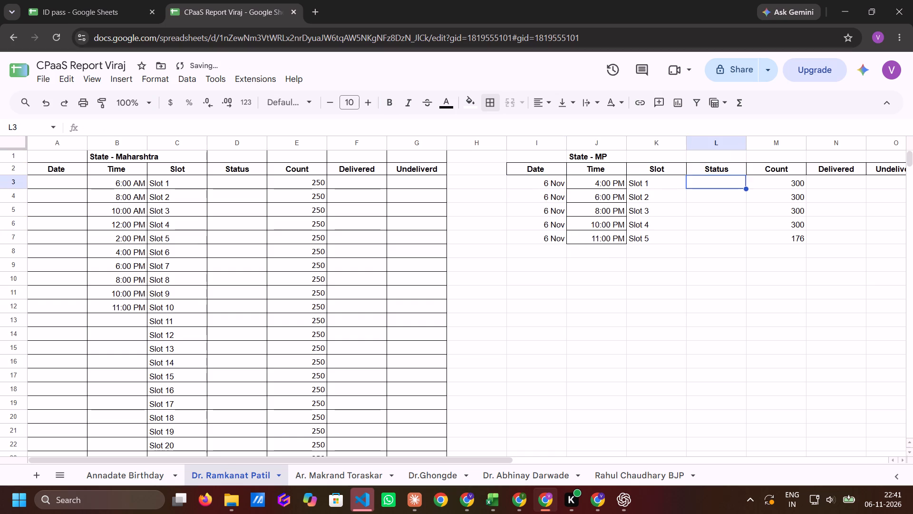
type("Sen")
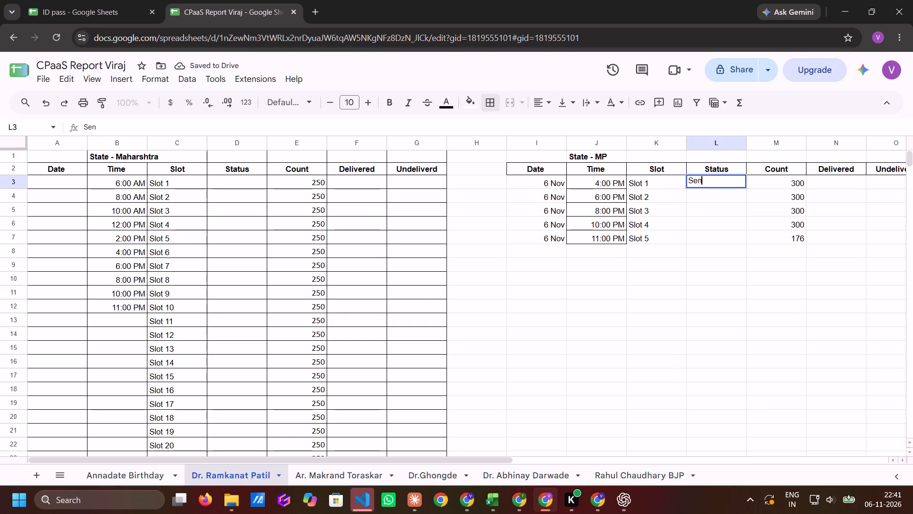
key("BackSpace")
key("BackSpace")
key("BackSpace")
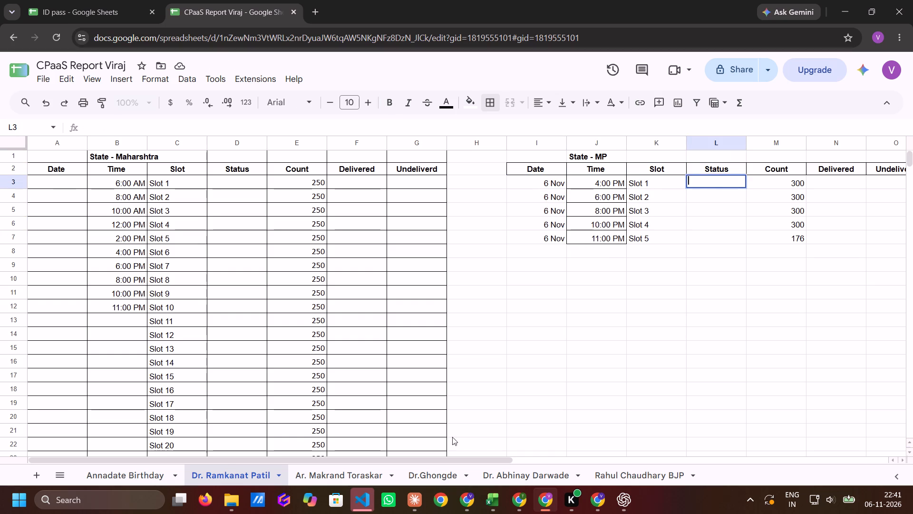
Copy a Sent status dropdown from the BJP client's sheet and paste it into the MP table's Status cells for Slots 1 to 5.
left_click(619, 477)
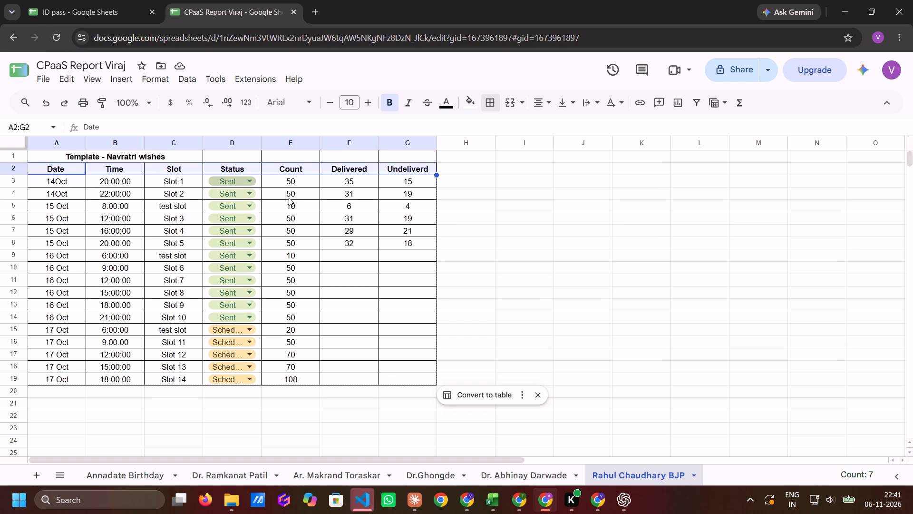
left_click(289, 198)
key("Left")
key("ctrl+c")
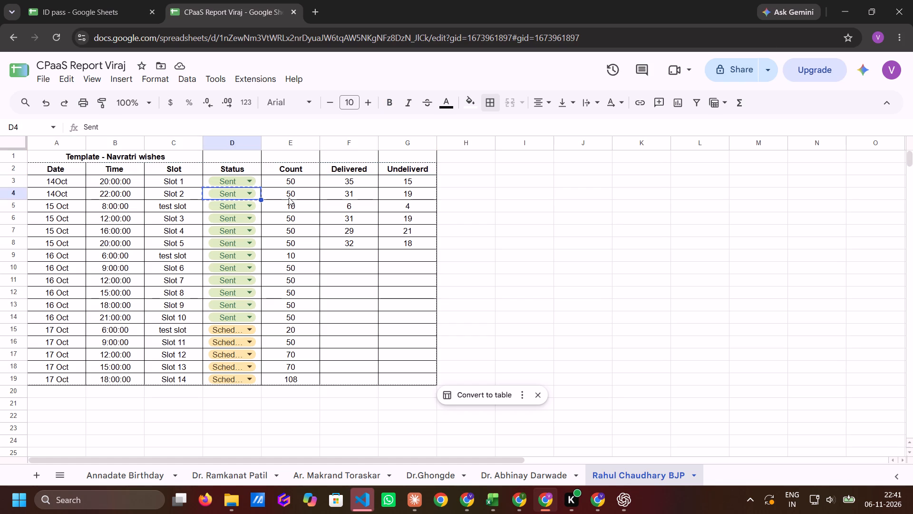
left_click(217, 467)
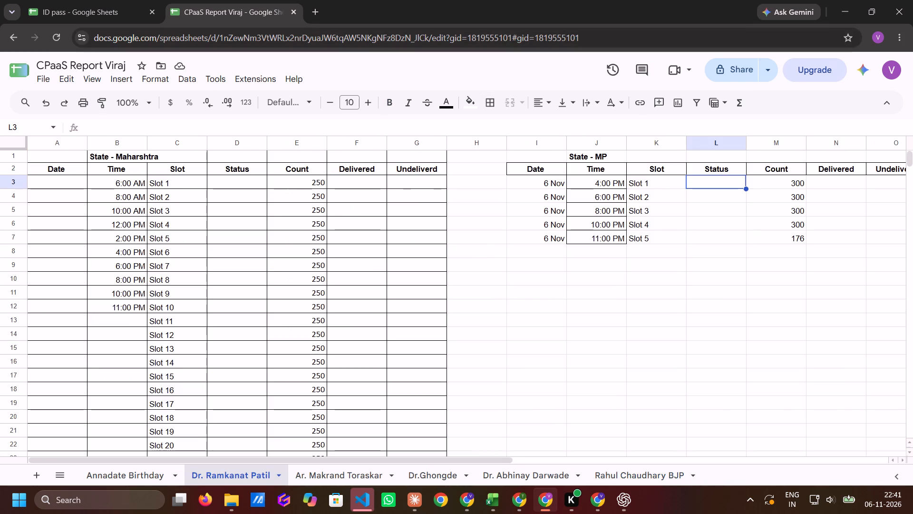
key("ctrl+v")
key("Down")
key("shift+Down")
key("shift+Down")
key("shift+Down")
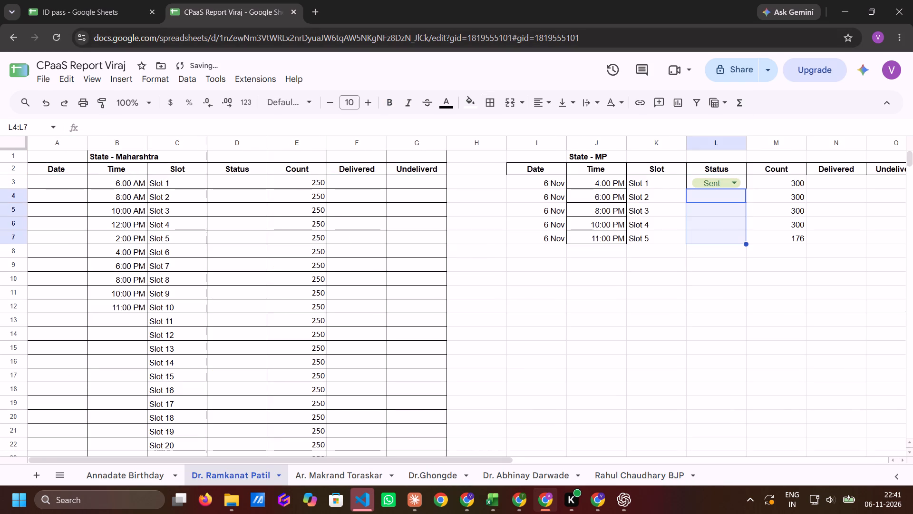
key("ctrl+v")
Paste the Sent status dropdown into the Maharashtra table's Status cells for Slots 1 to 5.
key("Left")
key("Left")
key("Left")
key("Left")
key("Left")
key("Left")
key("Left")
key("Left")
key("Left")
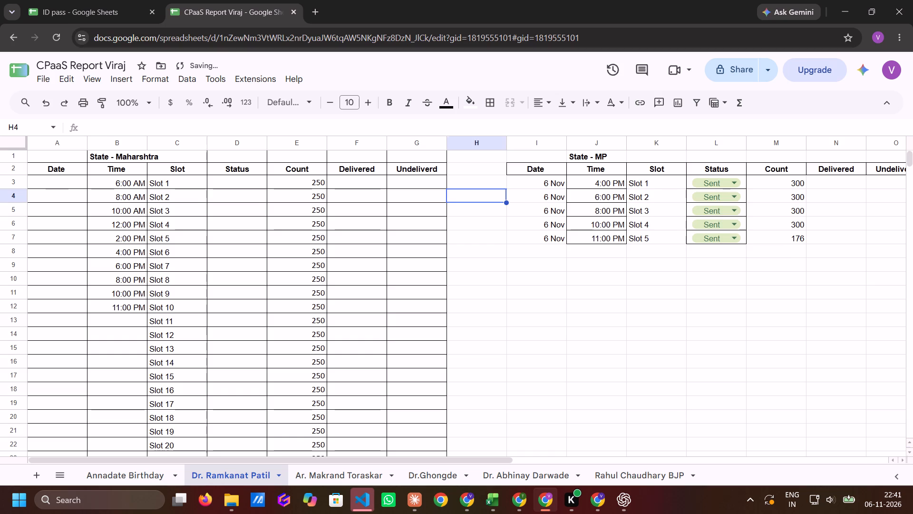
key("Right")
key("Up")
key("shift+Down")
key("shift+Down")
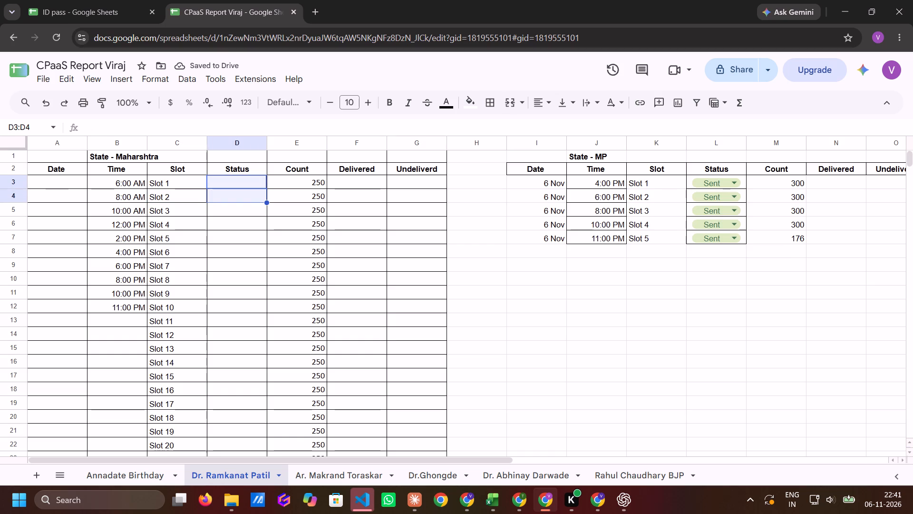
key("shift+Down")
key("shift+Down")
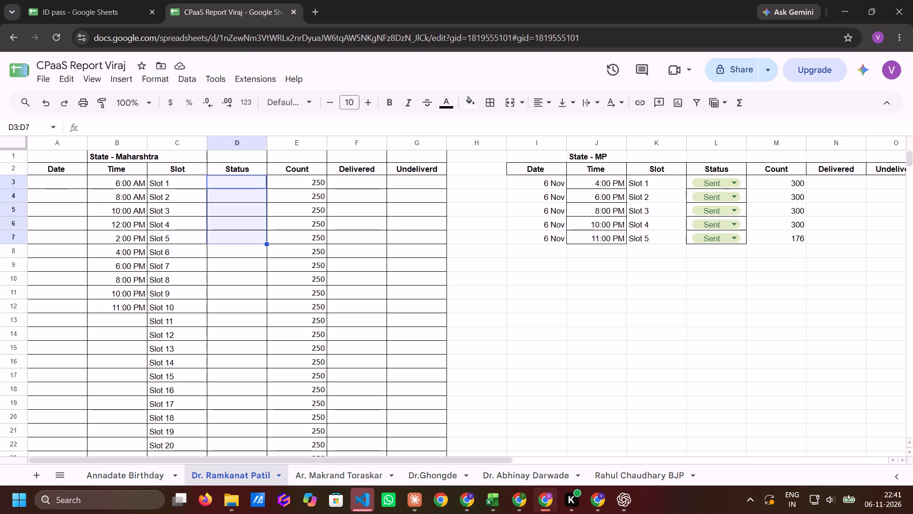
key("shift+Down")
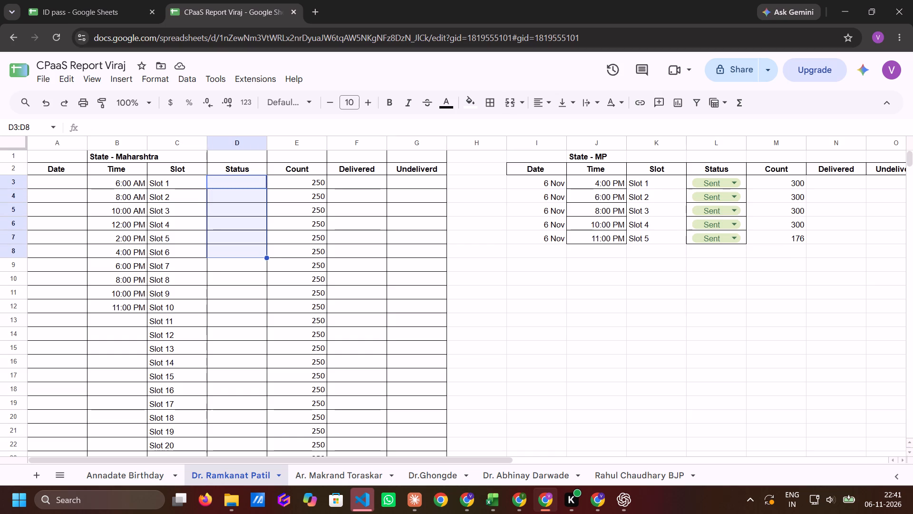
key("shift+Up")
key("ctrl+v")
key("alt+Tab")
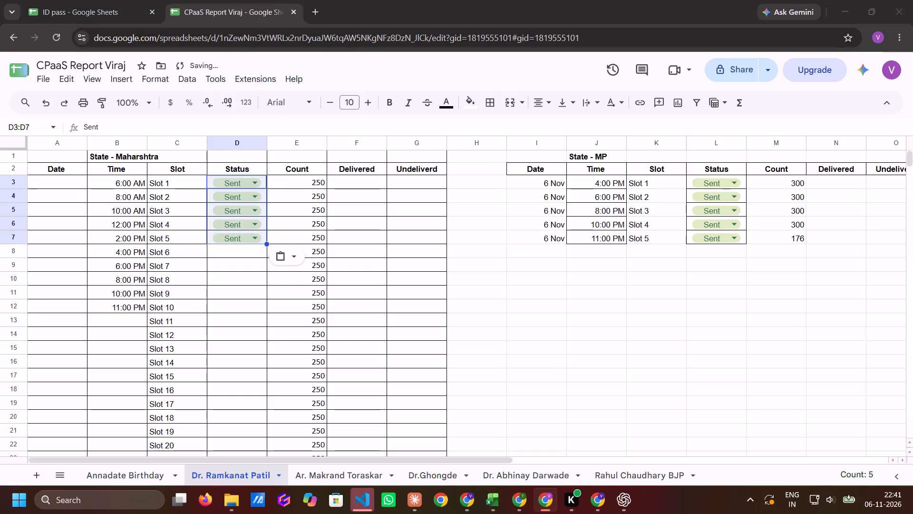
key("alt+Tab")
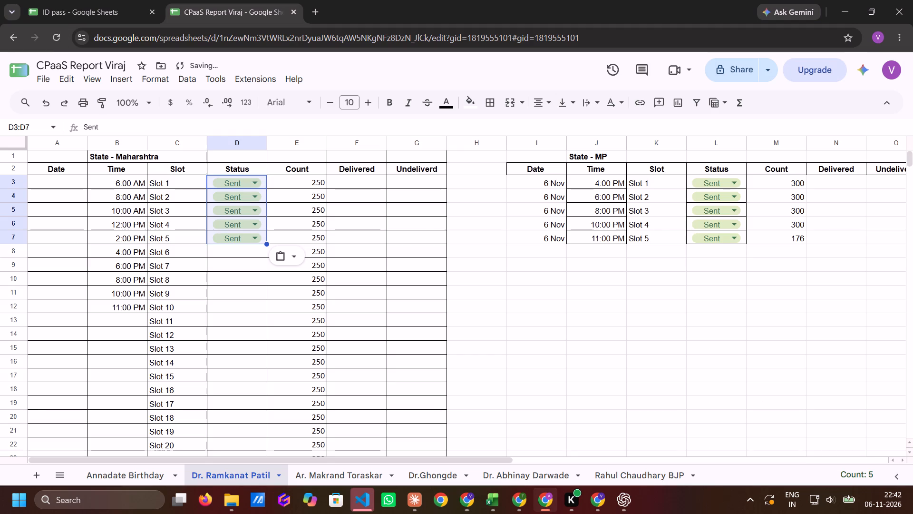
Clear the Maharashtra table's times for Slots 6 to 10, cells B8:B12.
key("Left")
key("Left")
key("Left")
key("Down")
key("Down")
key("Down")
key("Down")
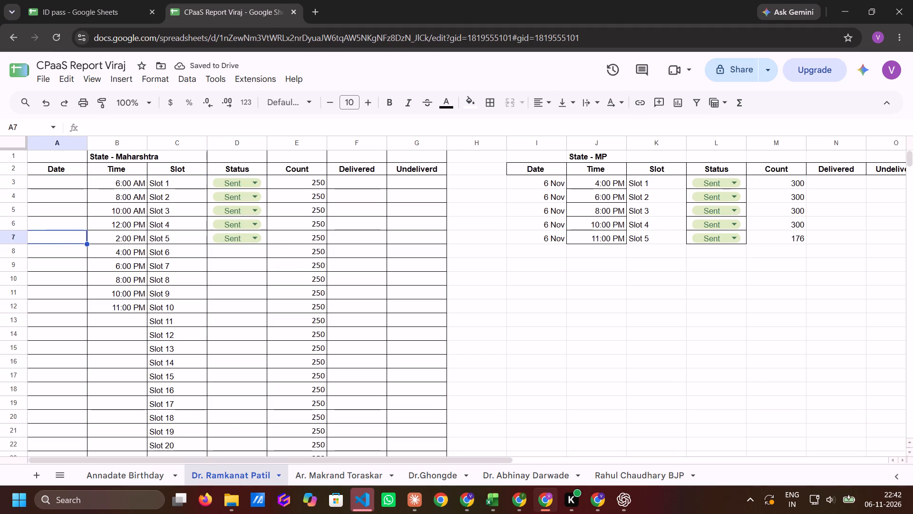
key("Down")
key("Right")
key("shift+Down")
key("shift+Down")
key("shift+Down")
key("shift+Down")
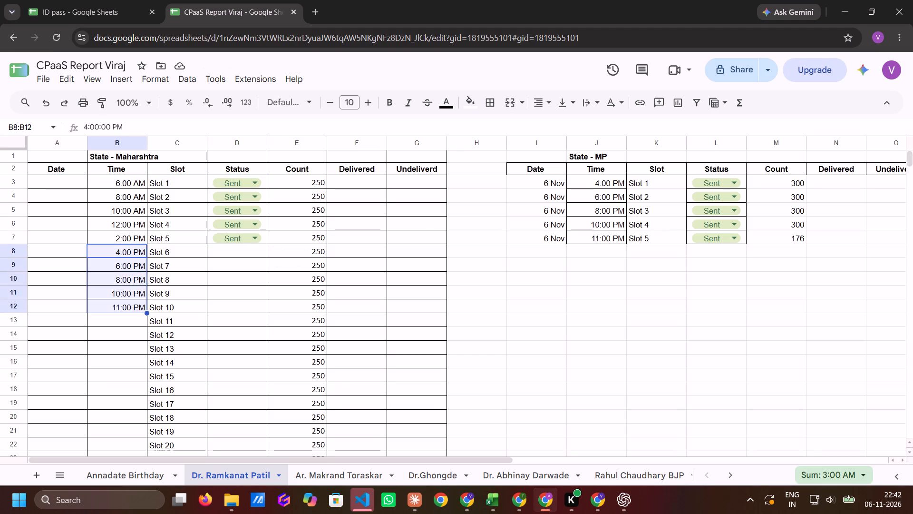
key("Delete")
Enter the date 6 Nov for Slot 1 in A3 of the State - Maharshtra table.
key("Down")
key("Down")
key("Up")
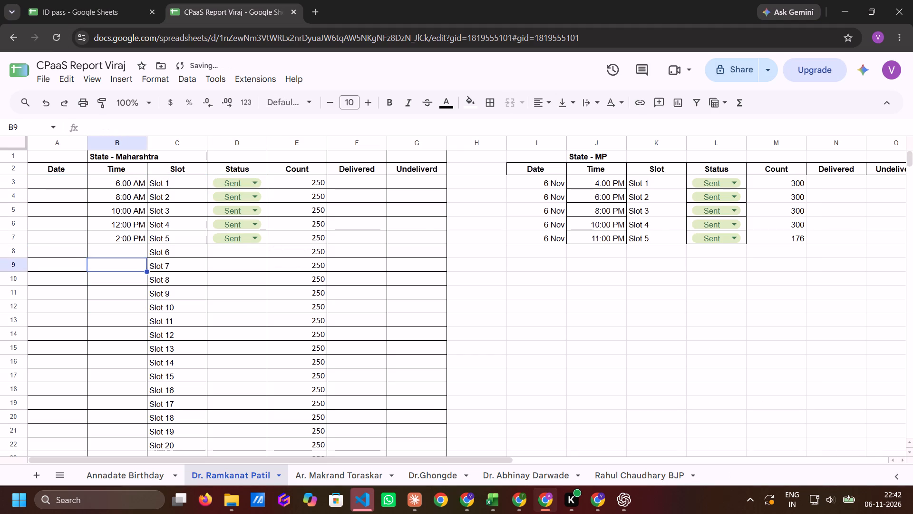
key("Up")
key("Up")
key("Up")
key("Up")
key("Left")
key("Left")
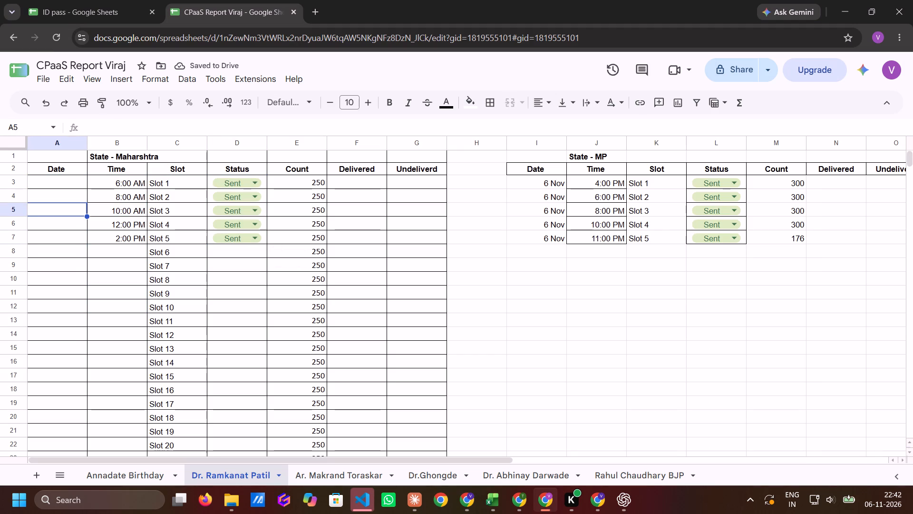
key("Up")
key("Up")
type("6 Nov")
key("Return")
Copy the 6 Nov date from A3 to Slots 2 to 5, A4:A7, in the State - Maharshtra table.
key("Up")
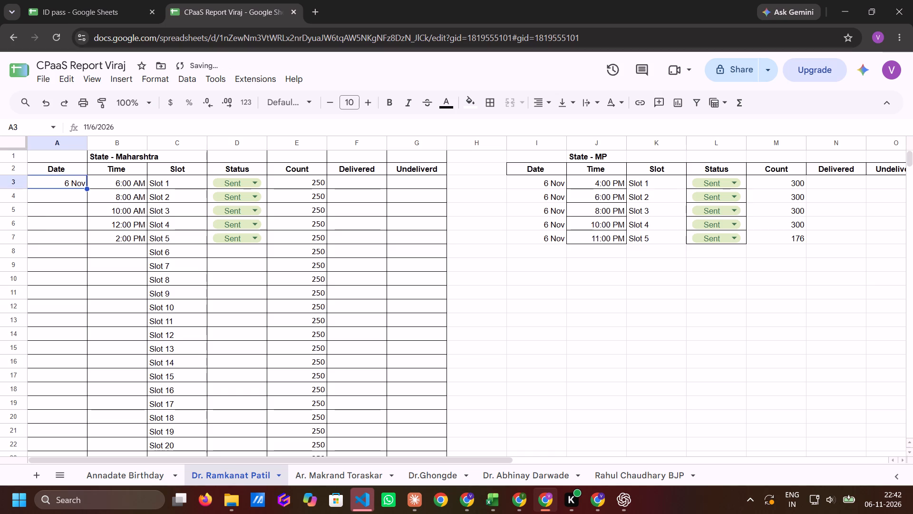
key("ctrl+c")
key("Down")
key("shift+Down")
key("shift+Down")
key("shift+Down")
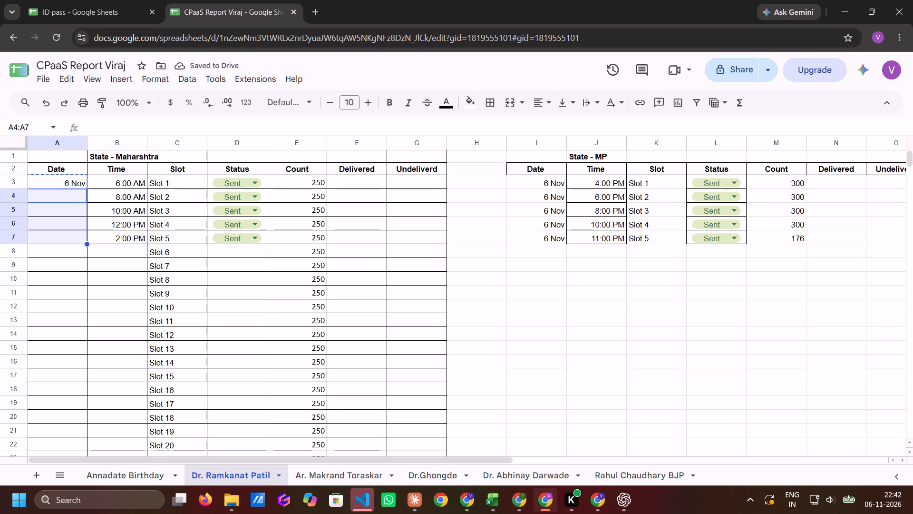
key("ctrl+v")
Add the label Total in L8, below the State - MP table's Status column.
key("Down")
key("Up")
key("Up")
key("Up")
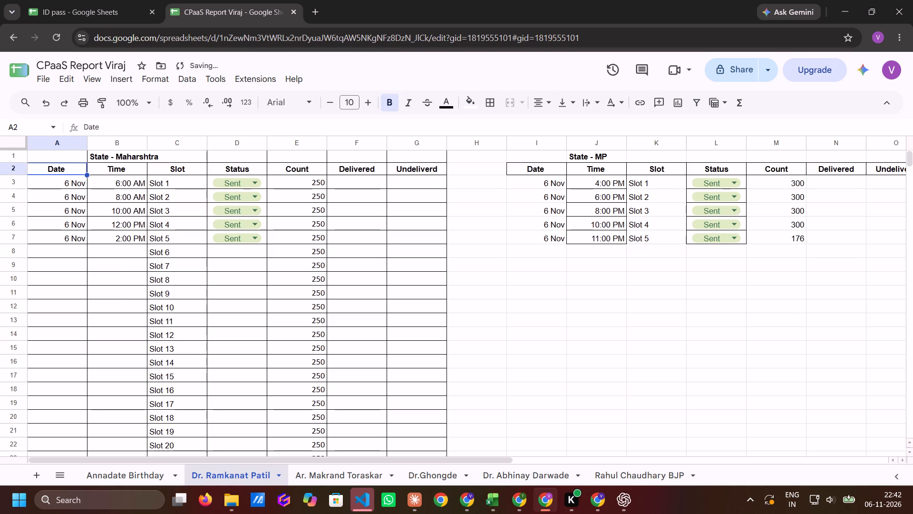
key("Right")
key("Down")
key("Right")
key("Down")
key("Down")
key("Right")
key("Right")
key("Right")
key("Right")
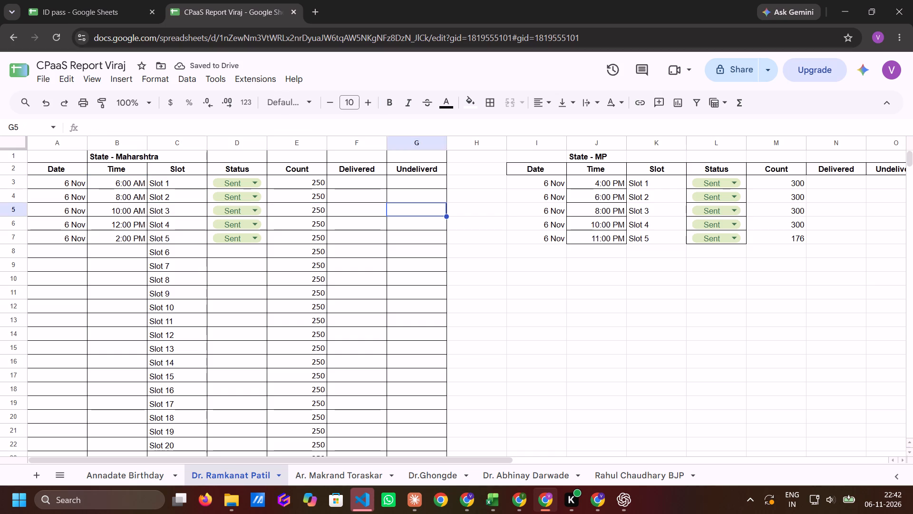
key("Right")
key("Right")
key("Right")
key("Down")
key("Down")
key("Right")
key("Right")
key("Down")
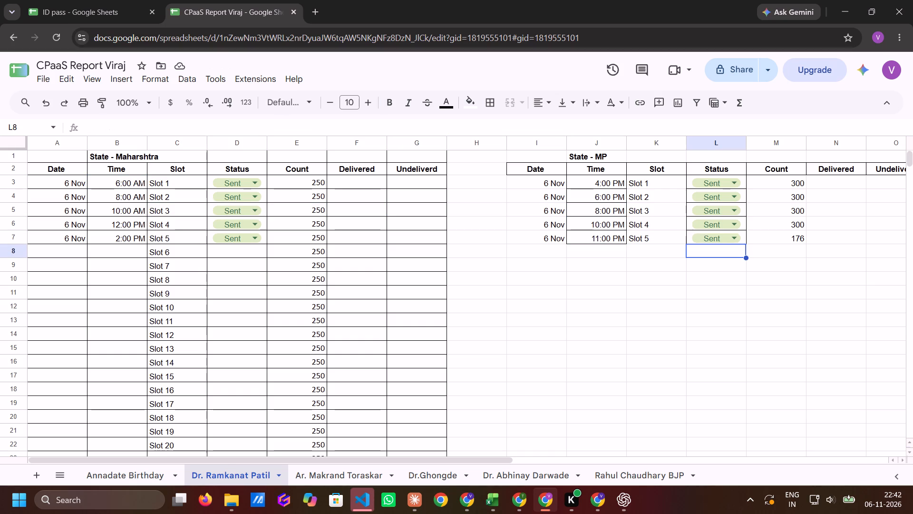
type("Total")
key("space")
key("Return")
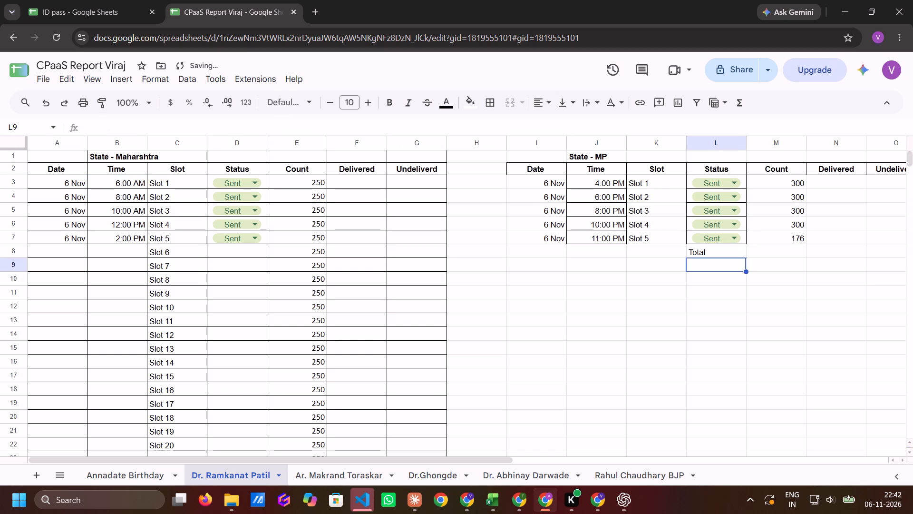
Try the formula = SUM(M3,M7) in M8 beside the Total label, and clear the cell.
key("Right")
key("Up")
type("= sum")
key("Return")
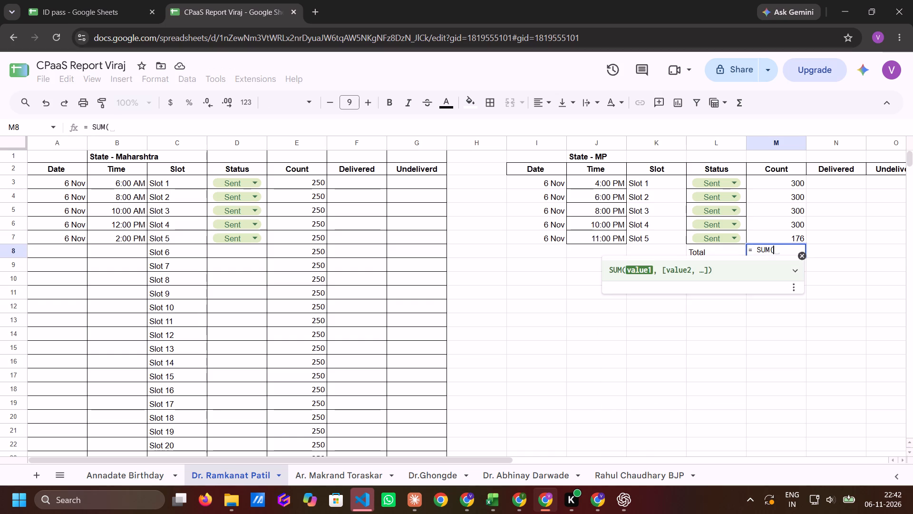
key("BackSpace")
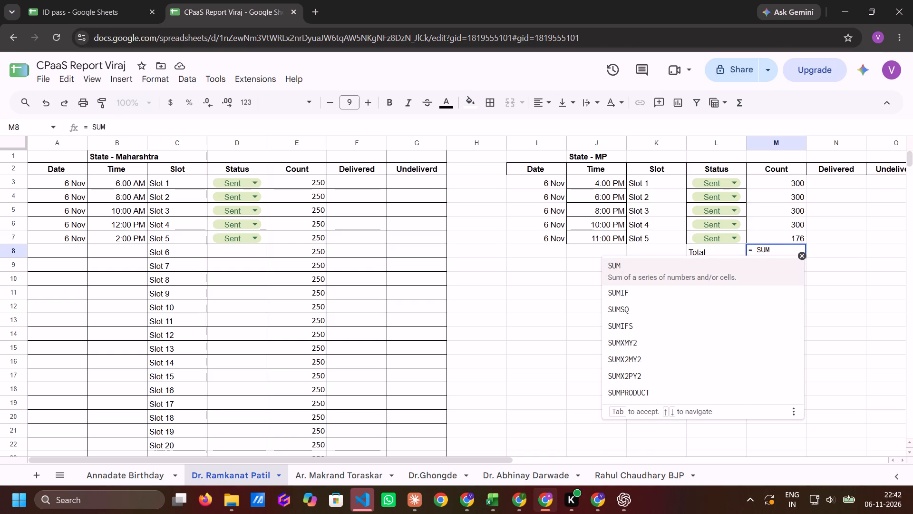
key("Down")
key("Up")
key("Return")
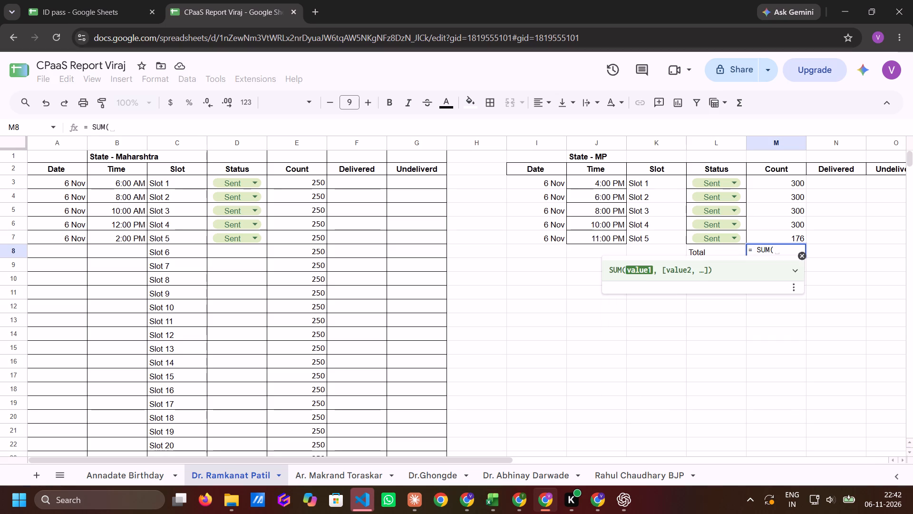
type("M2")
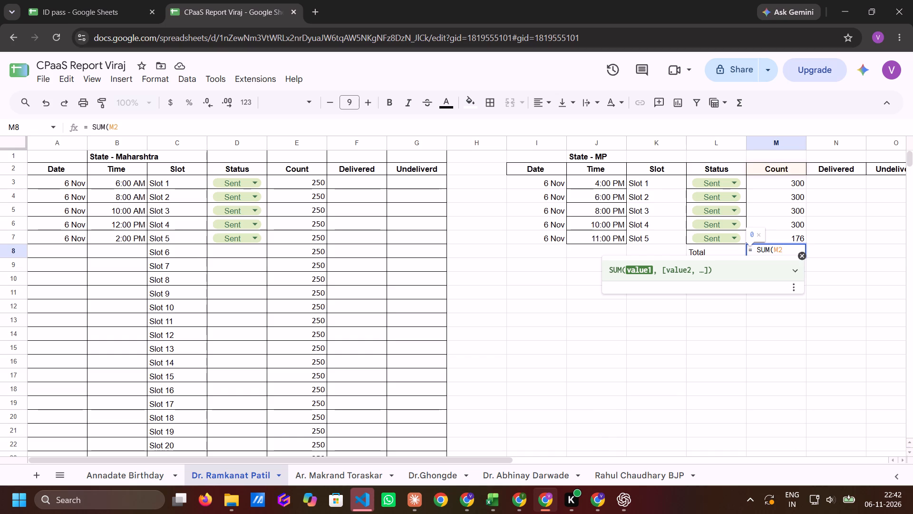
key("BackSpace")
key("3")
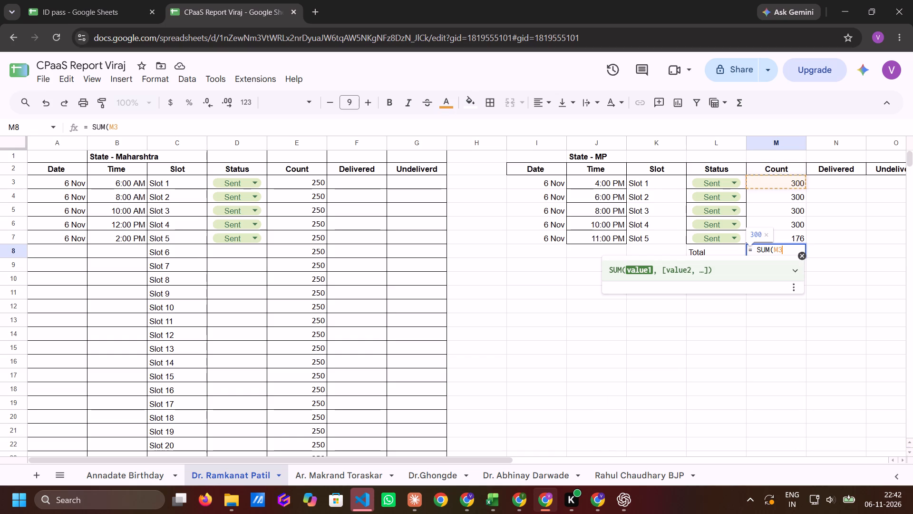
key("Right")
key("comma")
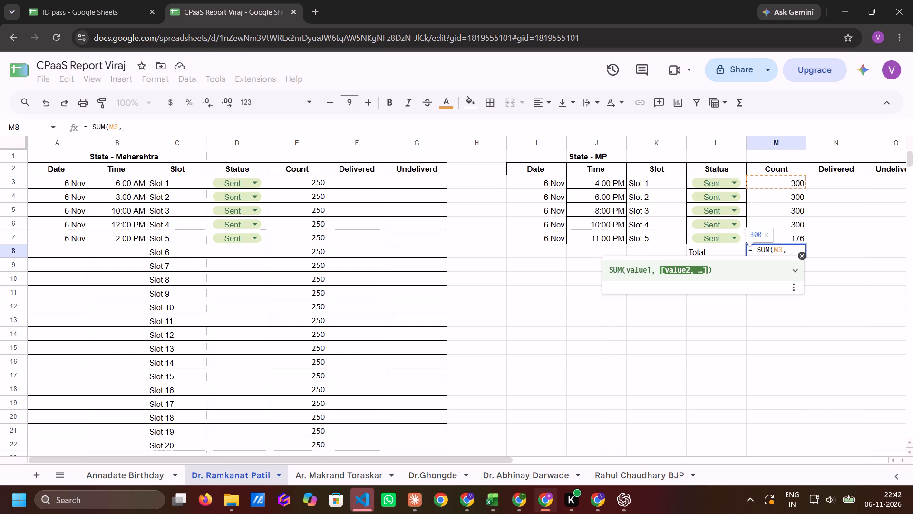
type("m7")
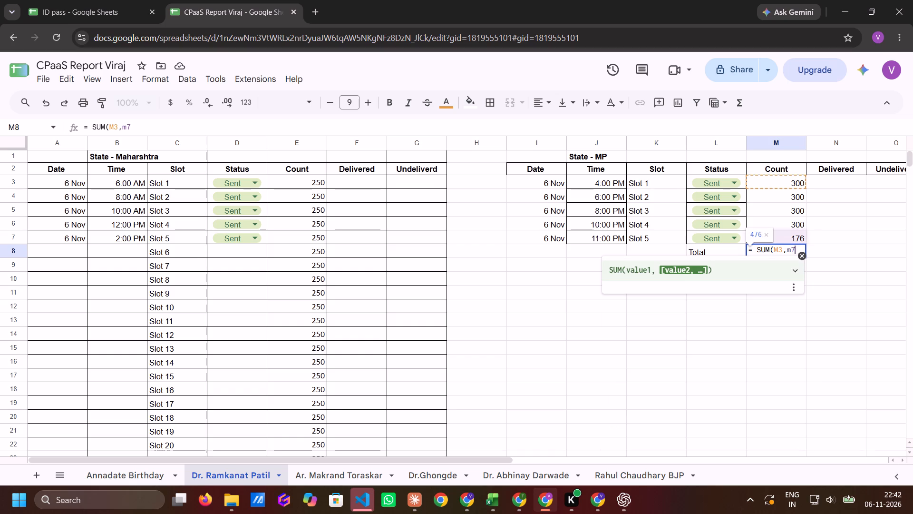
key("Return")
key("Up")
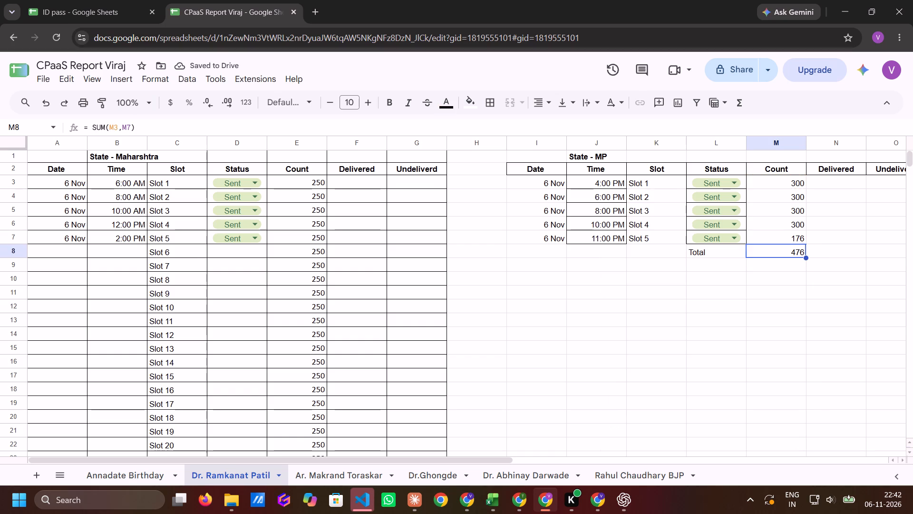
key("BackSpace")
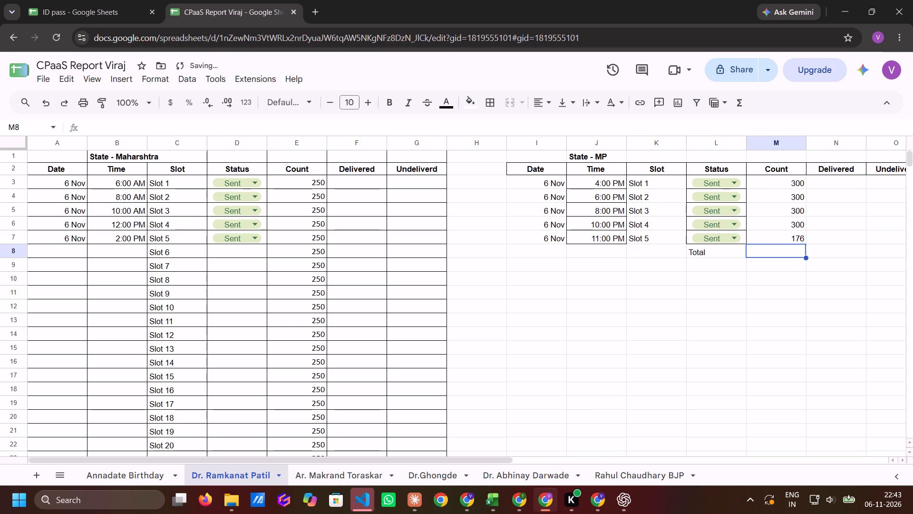
Enter the sum of the Slot 1 to 5 counts, 1376, in M8 beside the State - MP table's Total label.
left_click(801, 183)
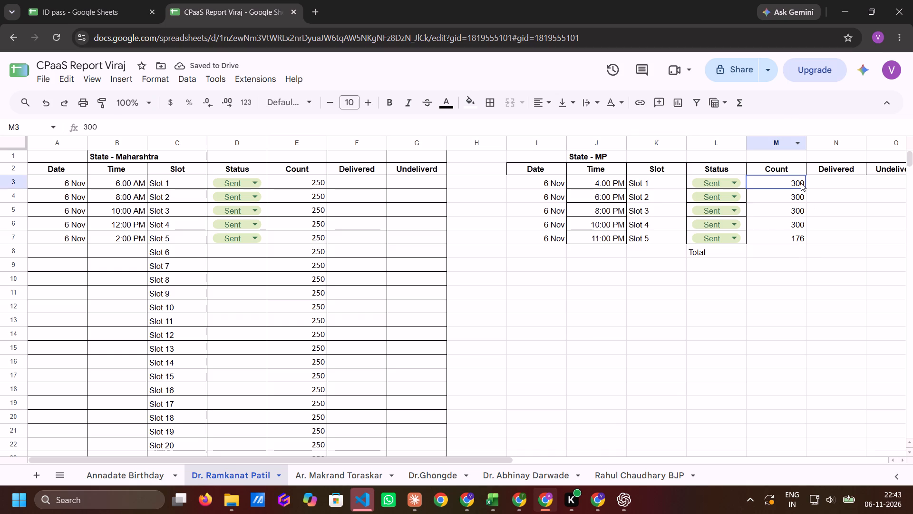
key("shift+Down")
key("shift+Down")
key("shift+Down")
key("shift+Down")
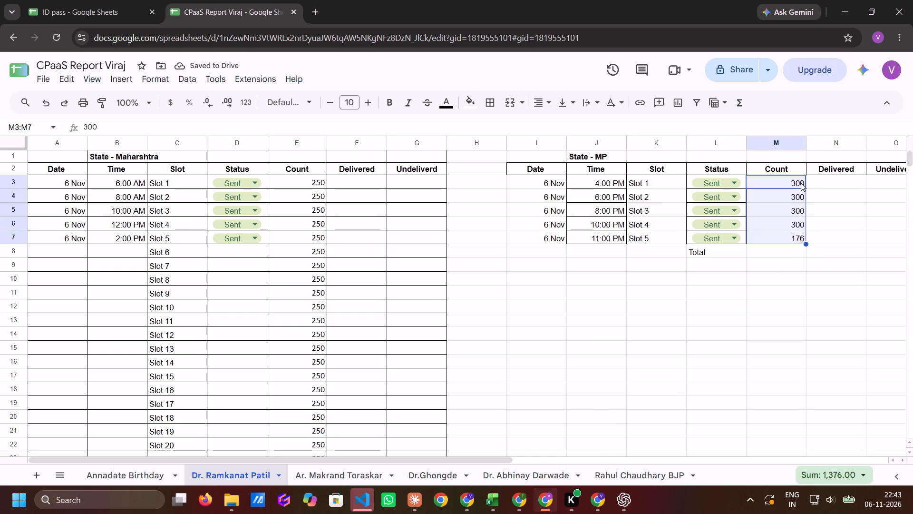
key("Down")
key("Down")
key("Down")
key("Down")
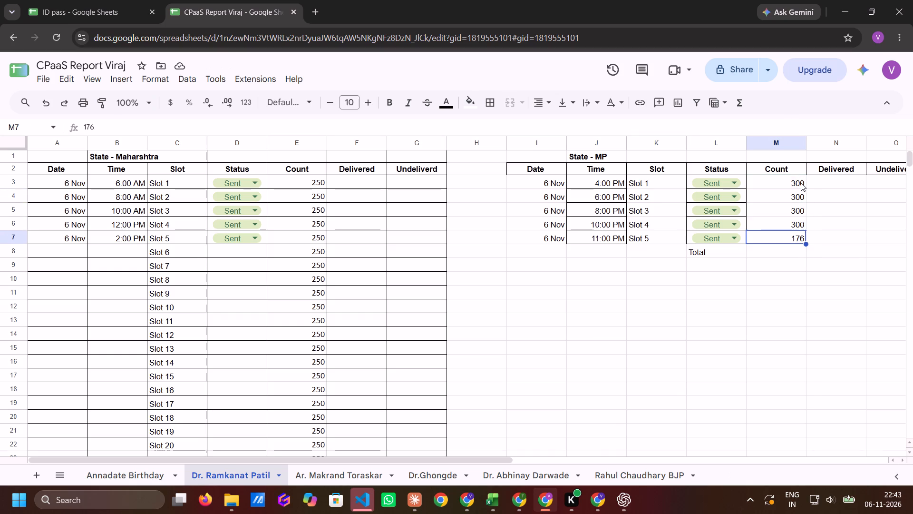
key("Down")
type("1376")
key("Return")
Make the Total label in L8 bold.
key("Left")
key("Up")
key("shift+Right")
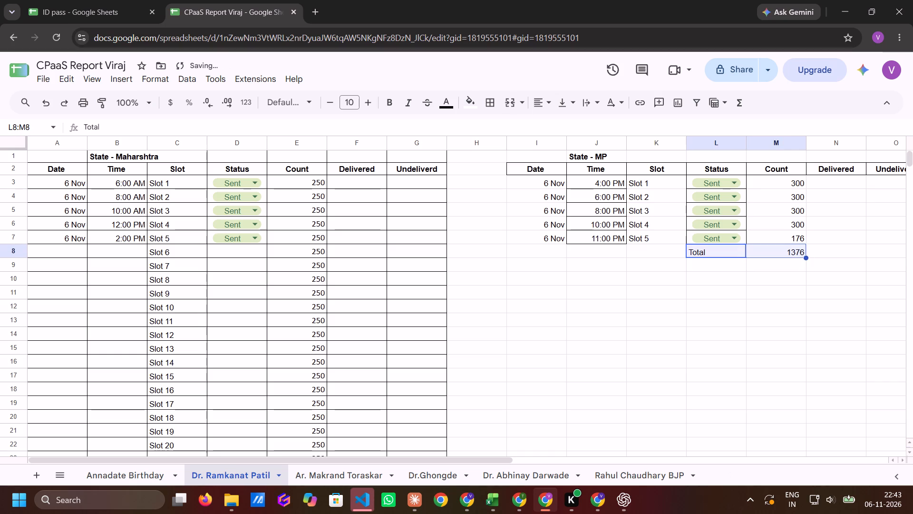
key("shift+Right")
key("Left")
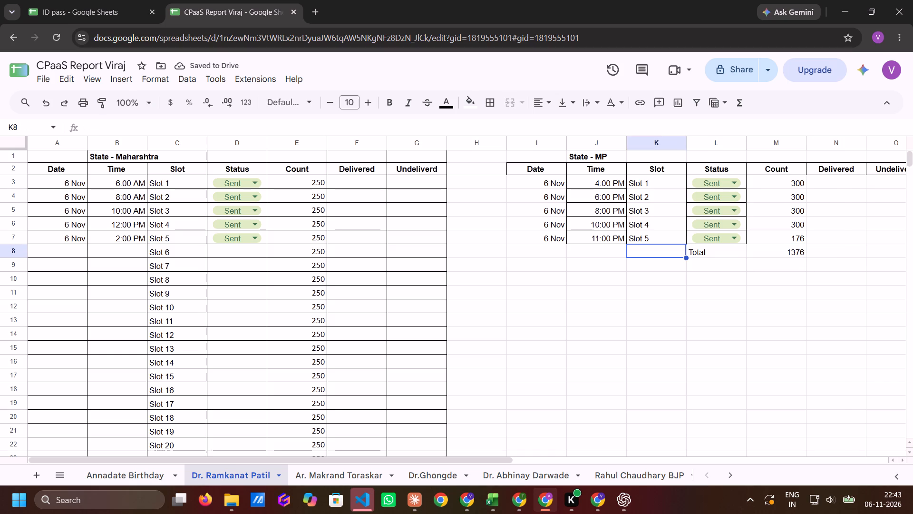
key("Right")
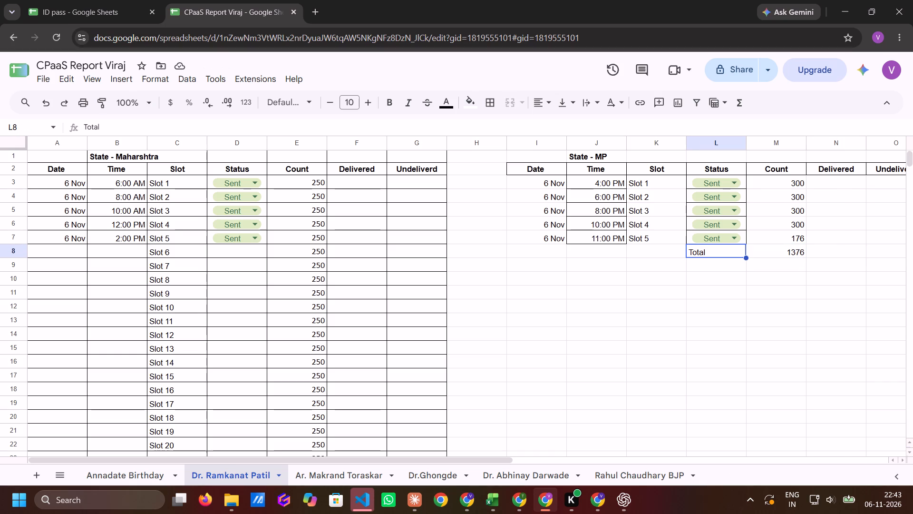
key("ctrl+b")
Apply all borders to the whole State - MP table, I1:O8, including its title and Total rows.
key("Left")
key("Up")
key("Left")
key("Up")
key("Up")
key("Left")
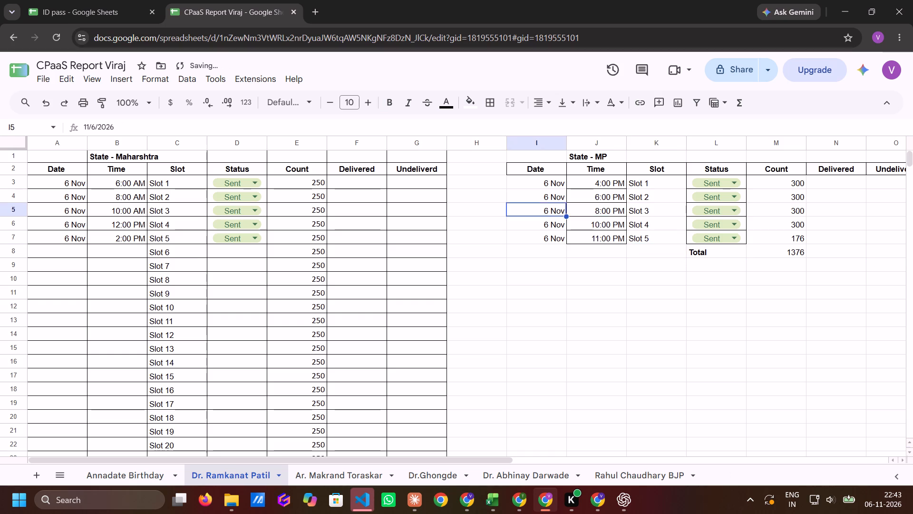
key("Up")
key("Up")
key("Up")
key("Up")
key("shift+Down")
key("shift+Down")
key("shift+Right")
key("shift+Down")
key("shift+Down")
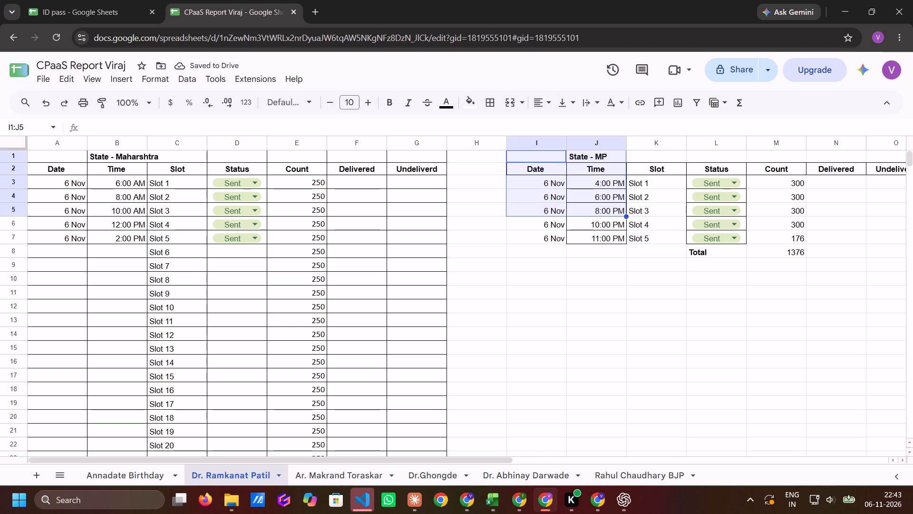
key("shift+Down")
key("shift+Down")
key("shift+Down")
key("shift+Right")
key("shift+Right")
key("shift+Right")
key("shift+Right")
key("shift+Right")
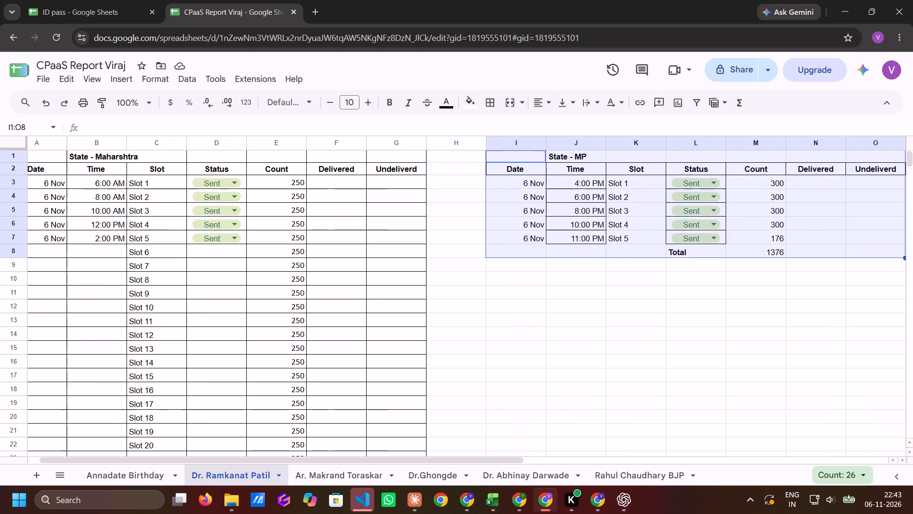
key("shift+Right")
key("shift+Left")
key("shift+Left")
key("shift+Right")
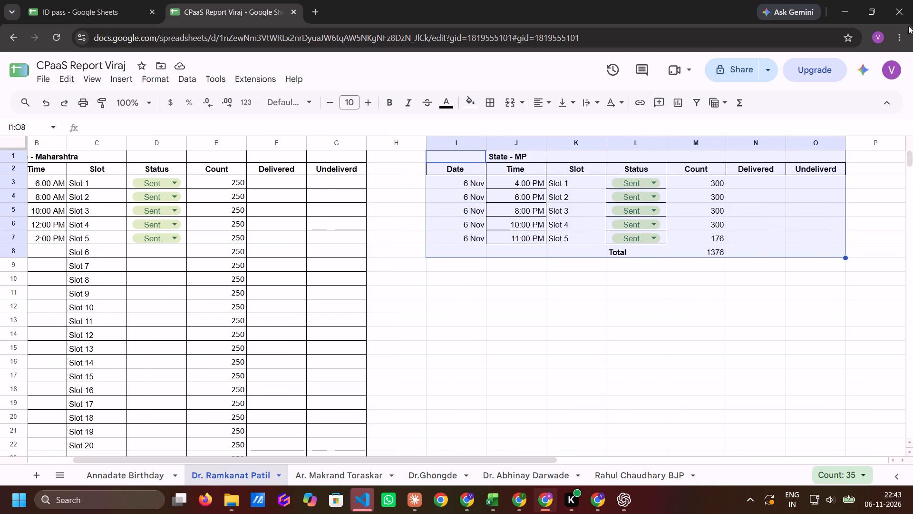
left_click(488, 103)
left_click(495, 127)
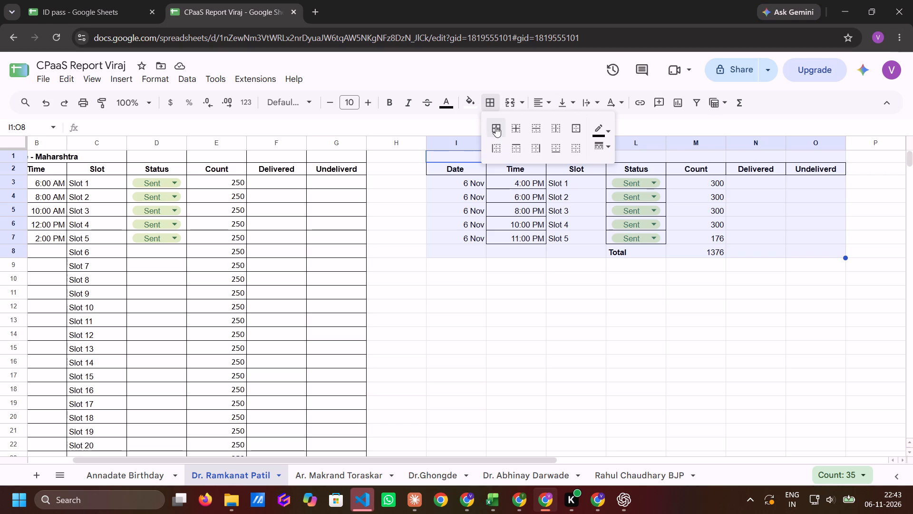
left_click(489, 246)
left_click(513, 327)
Centre-align the contents of the whole State - MP table, I1:O8, horizontally.
scroll(513, 327, "right", 1)
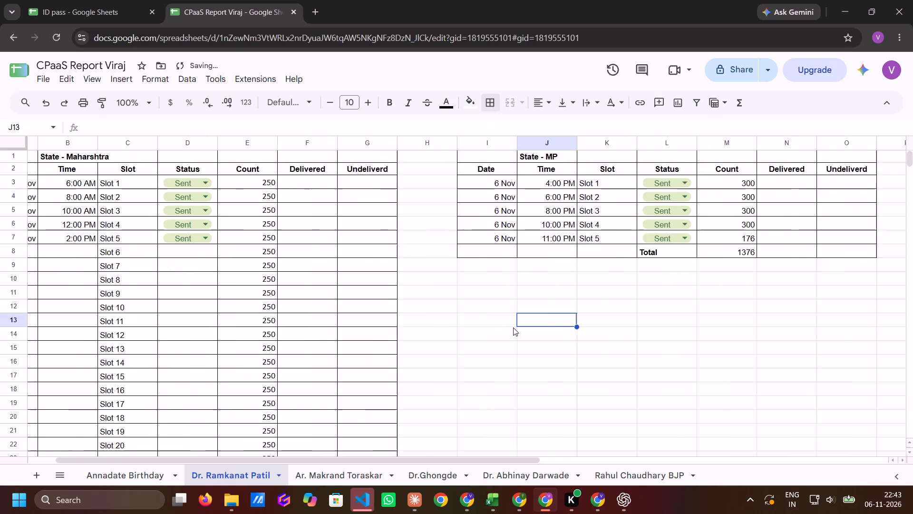
scroll(513, 327, "right", 1)
left_click(533, 153)
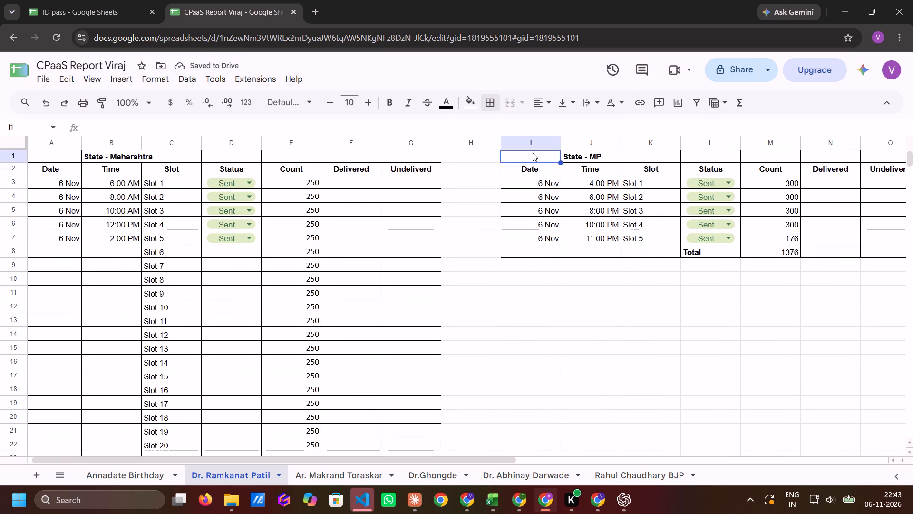
key("shift+Down")
key("shift+Right")
key("shift+Down")
key("shift+Down")
key("shift+Down")
key("shift+Down")
key("shift+Down")
key("shift+Down")
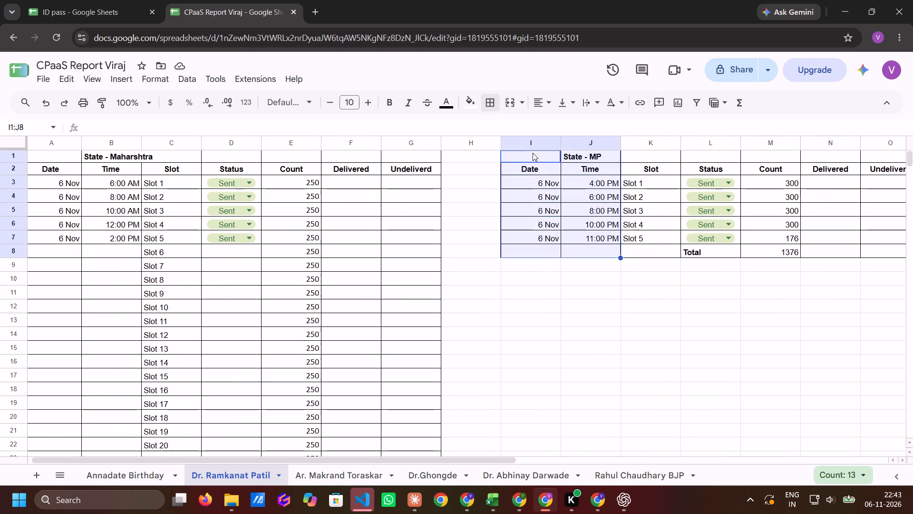
key("shift+Right")
key("shift+Right")
key("shift+Right")
key("shift+Right")
key("shift+Right")
key("shift+Right")
key("shift+Right")
key("shift+Right")
key("shift+Right")
key("shift+Left")
key("shift+Left")
key("shift+Left")
key("shift+Left")
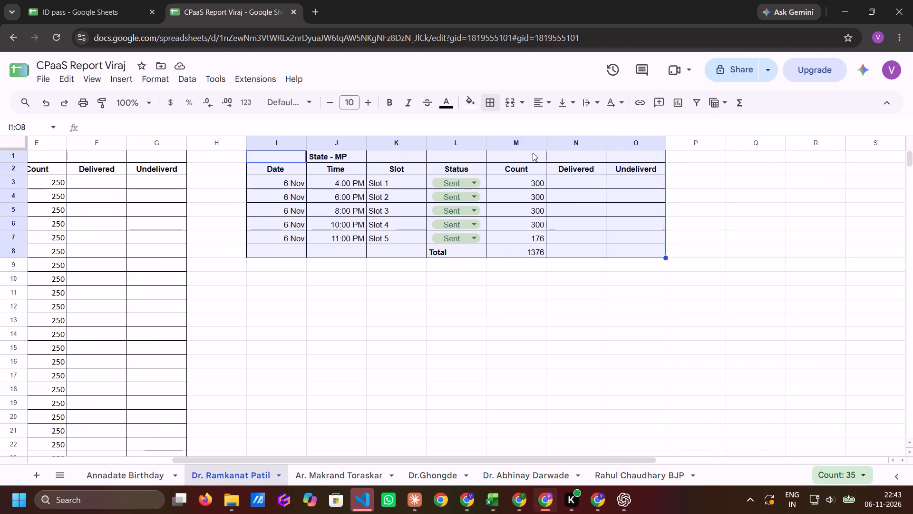
key("shift+Left")
key("shift+Right")
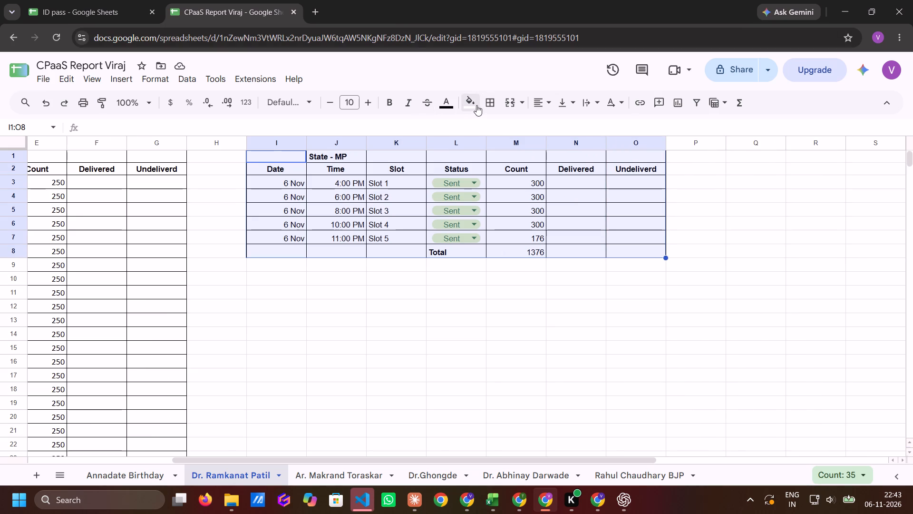
left_click(540, 101)
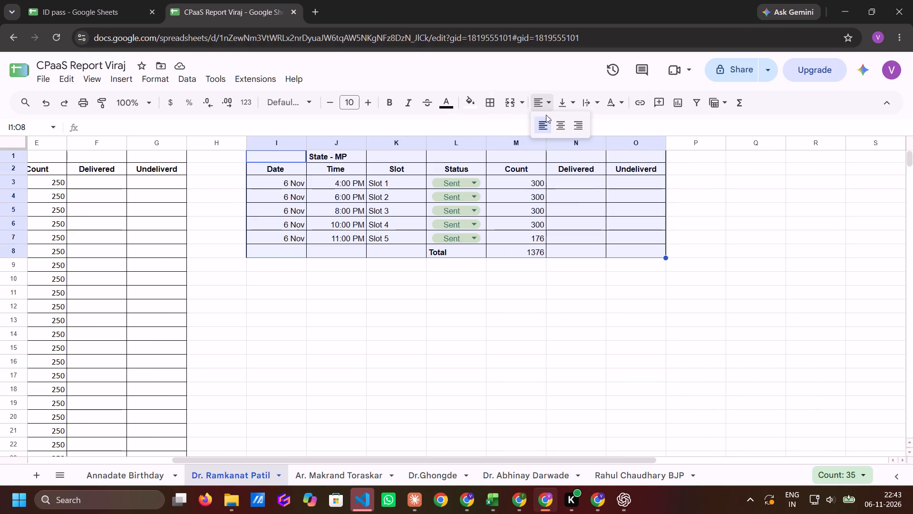
left_click(558, 124)
left_click(376, 284)
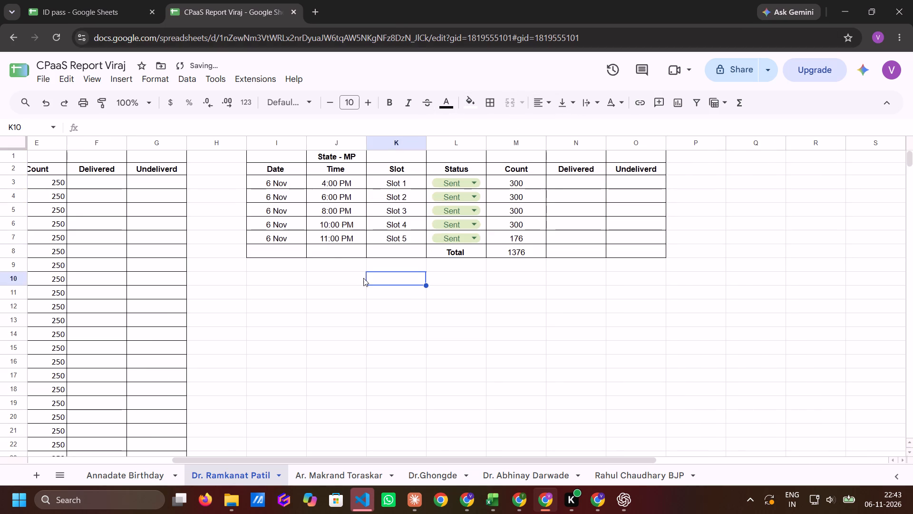
Set the Slot 5 time in J7 of the State - MP table to 11:30 PM.
left_click(330, 240)
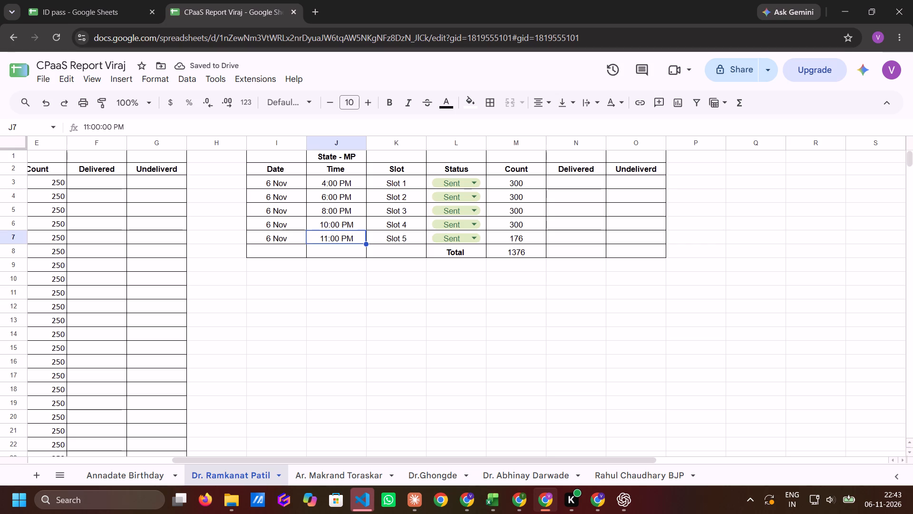
double_click(98, 128)
type("30")
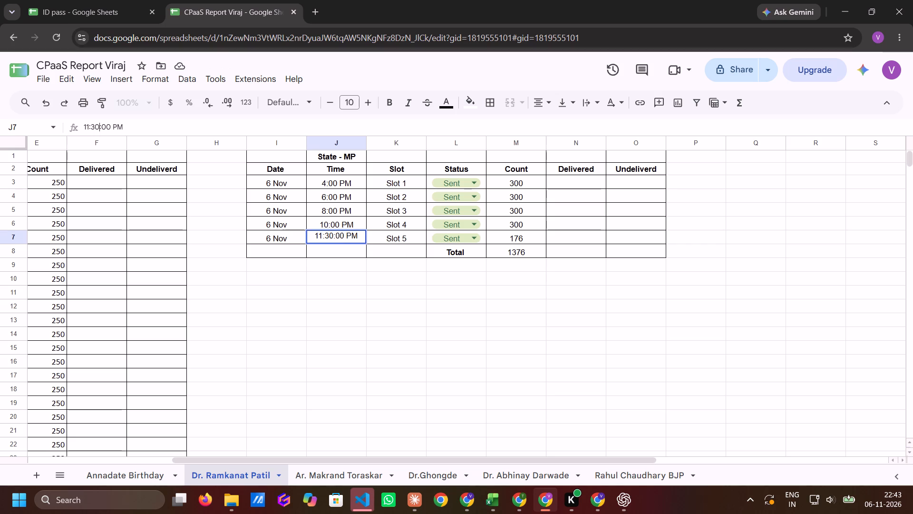
left_click(293, 356)
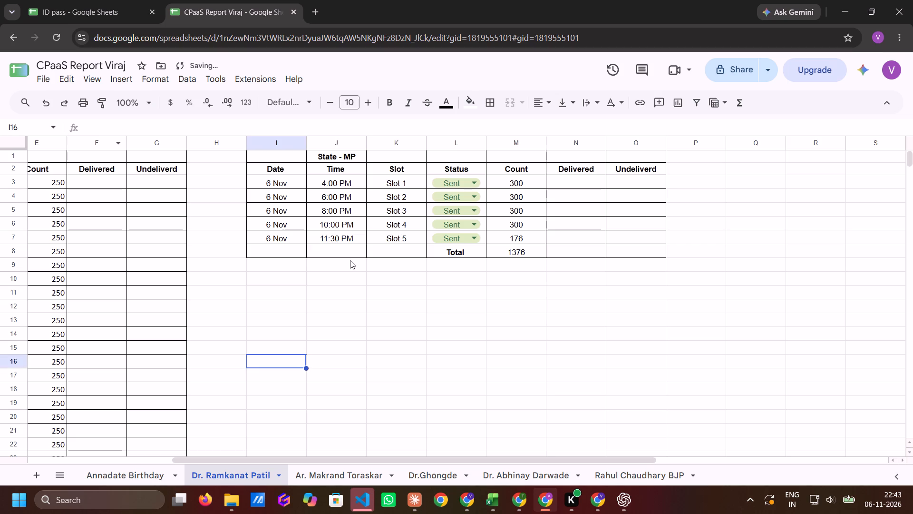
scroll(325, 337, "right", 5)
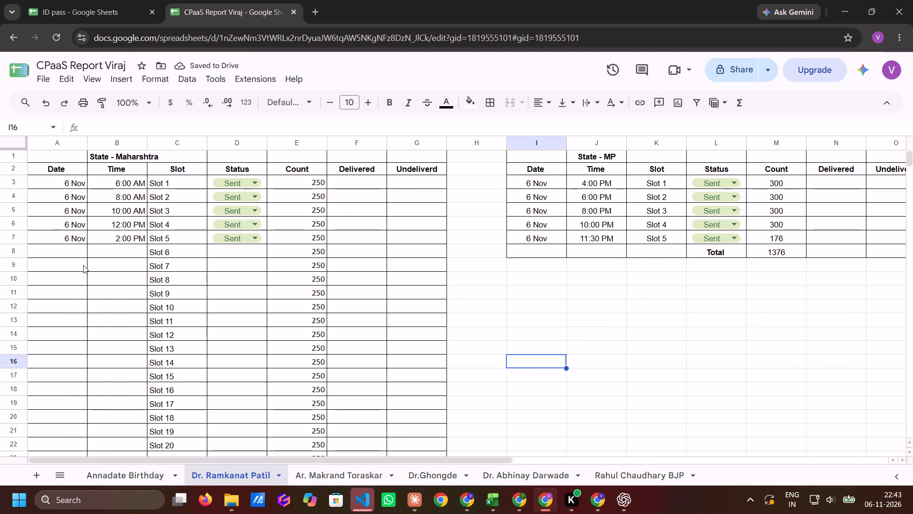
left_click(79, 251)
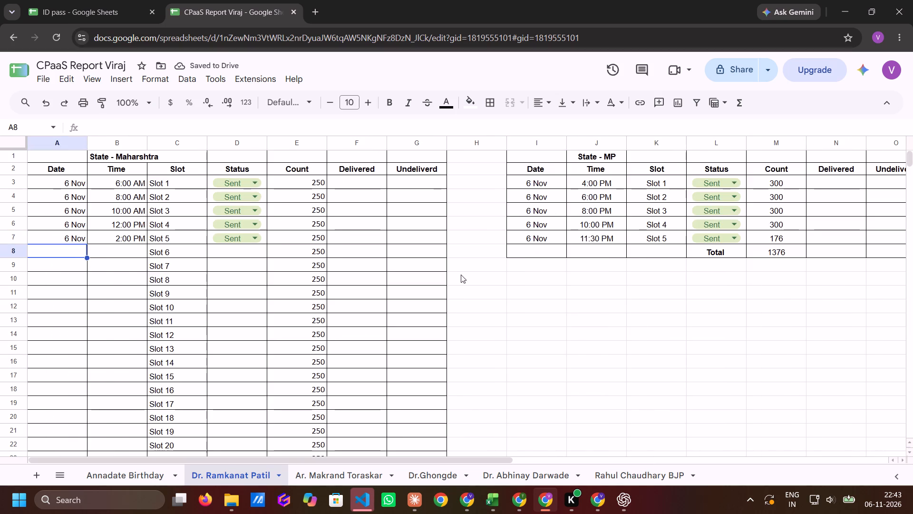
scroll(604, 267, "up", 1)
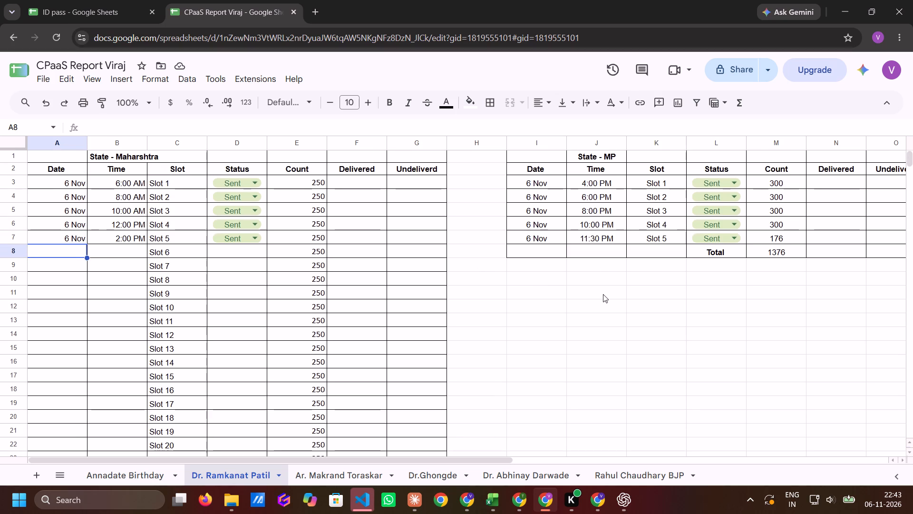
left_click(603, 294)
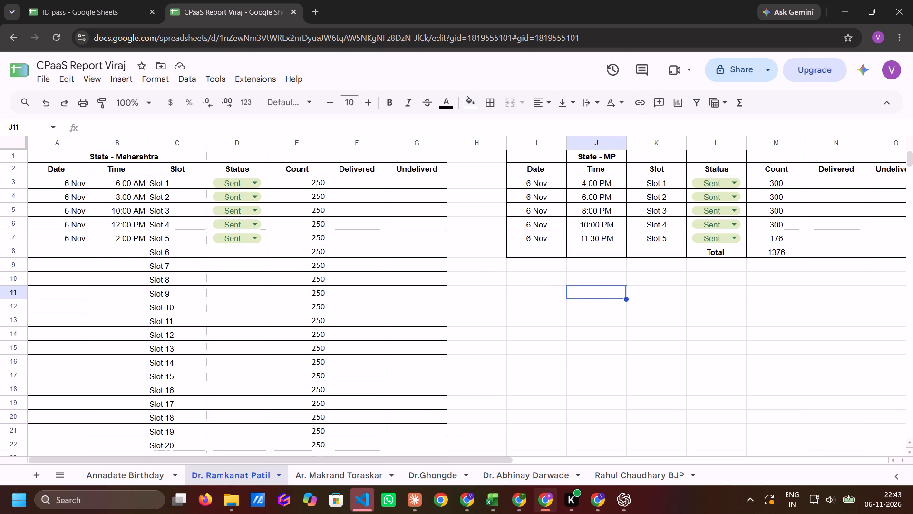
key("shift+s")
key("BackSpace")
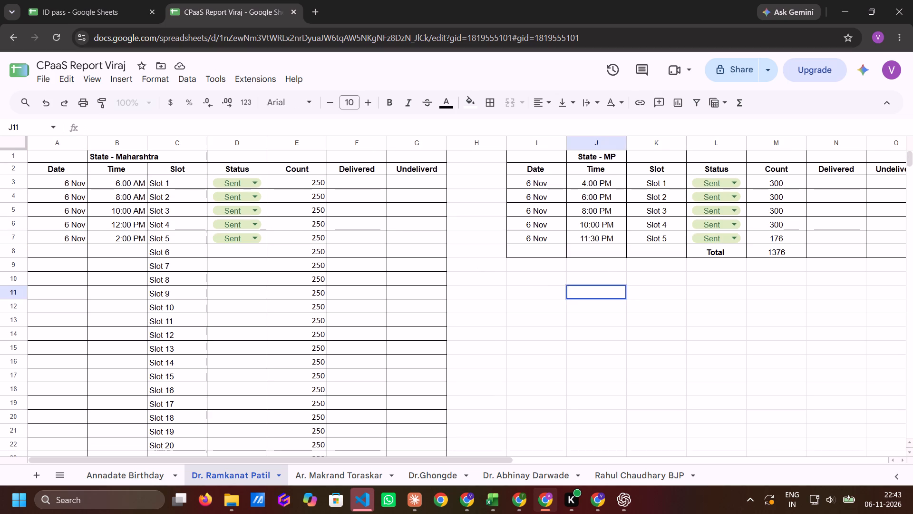
Copy the State - MP table's title and header rows, I1:O2, to I11:O12 below the table.
key("Left")
key("Up")
key("Up")
key("Up")
key("Up")
key("Up")
key("Up")
key("Up")
key("Up")
key("Up")
key("Up")
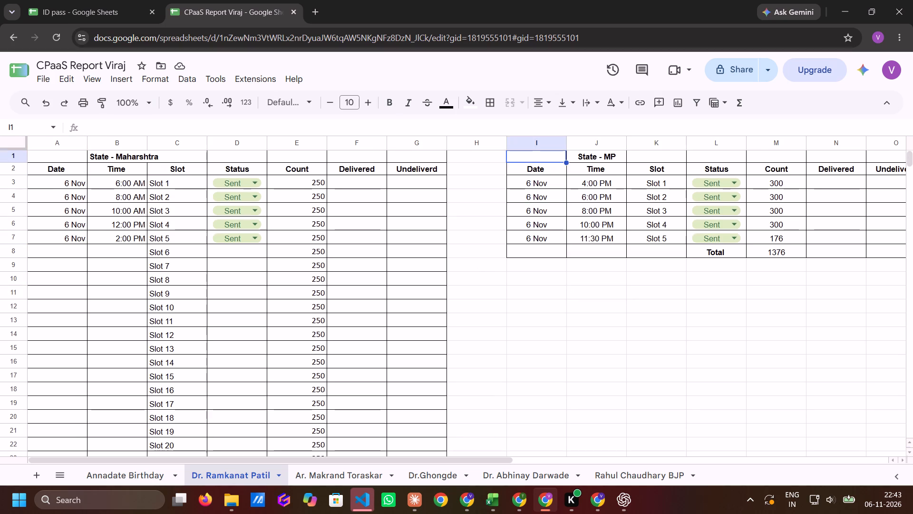
key("shift+Down")
key("shift+Right")
key("shift+Right")
key("shift+Right")
key("shift+Right")
key("shift+Right")
key("shift+Right")
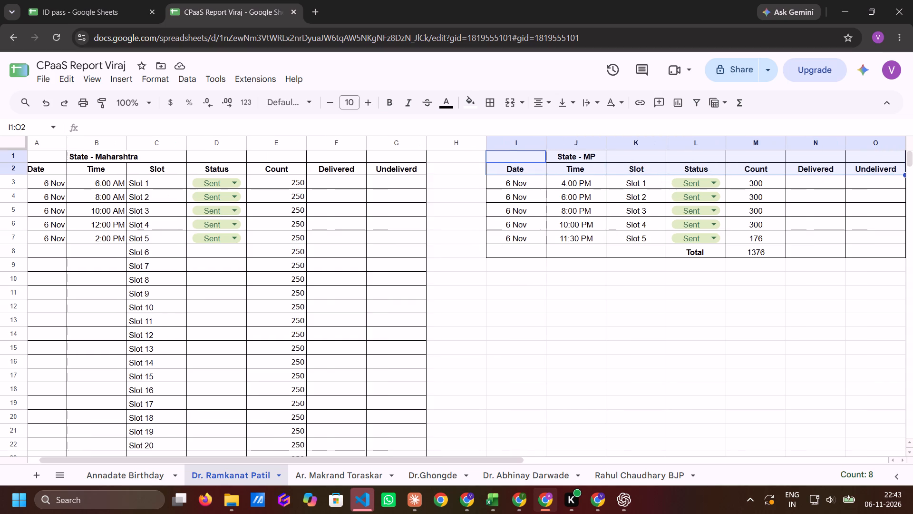
key("ctrl+c")
key("Down")
key("Down")
key("Down")
key("Down")
key("Down")
key("Down")
key("Down")
key("Down")
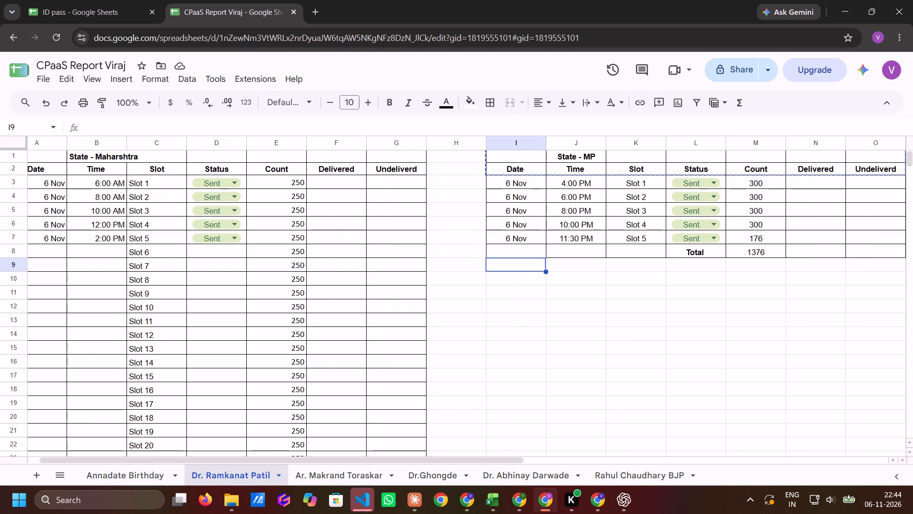
key("Down")
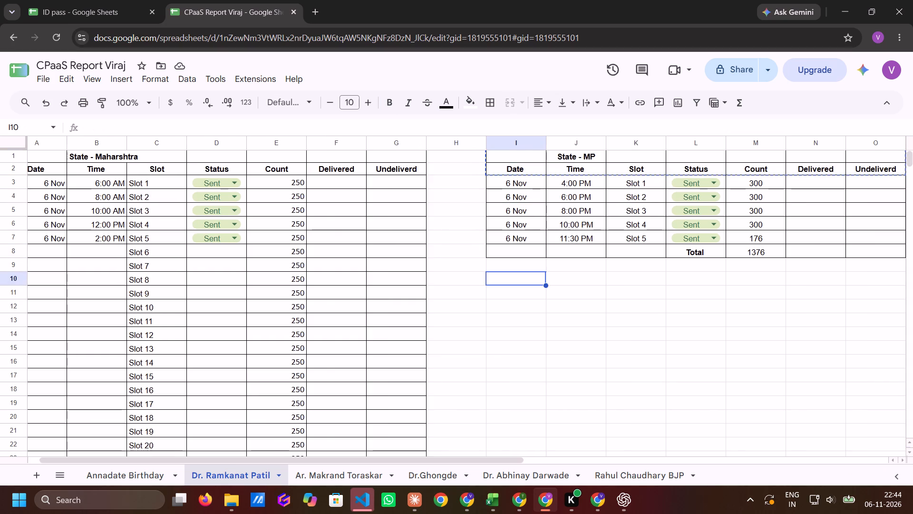
key("Down")
key("ctrl+v")
key("Up")
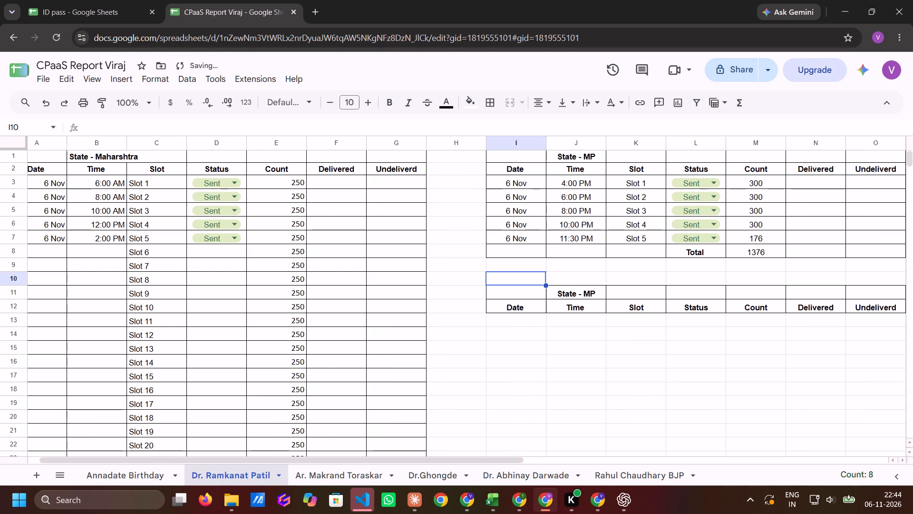
Change the copied table's title in J11 to State - Rajashtan.
key("Down")
key("Right")
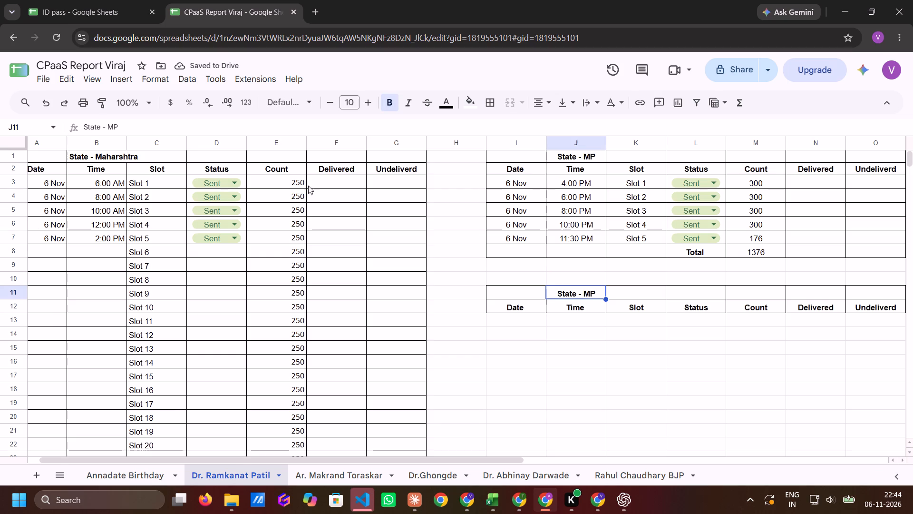
double_click(110, 124)
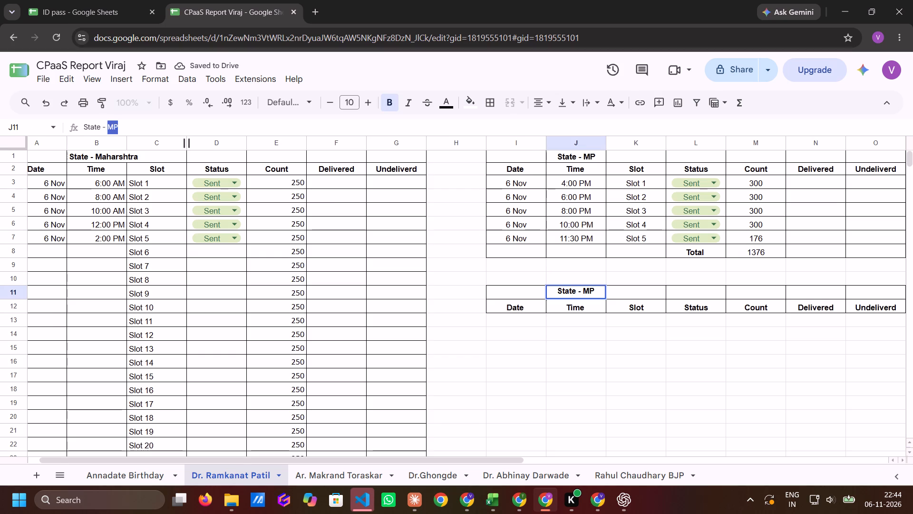
type("Rajashtan")
key("space")
key("BackSpace")
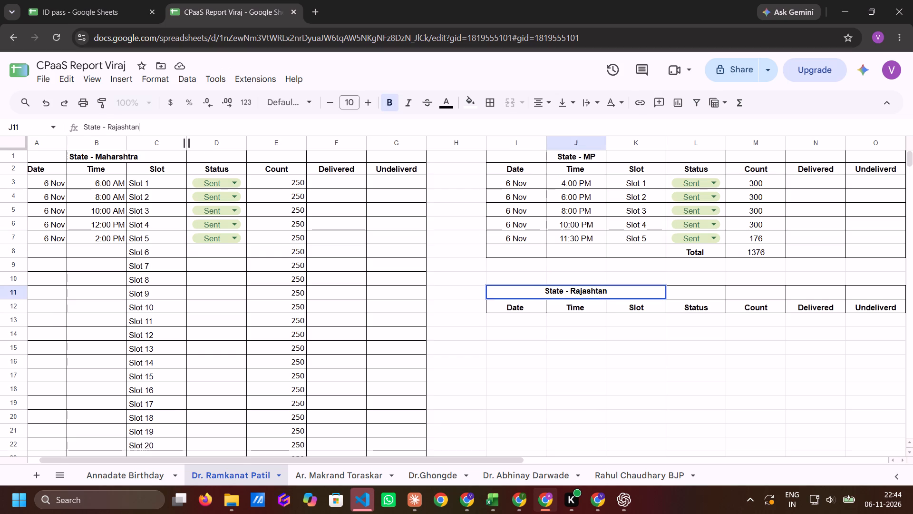
key("Return")
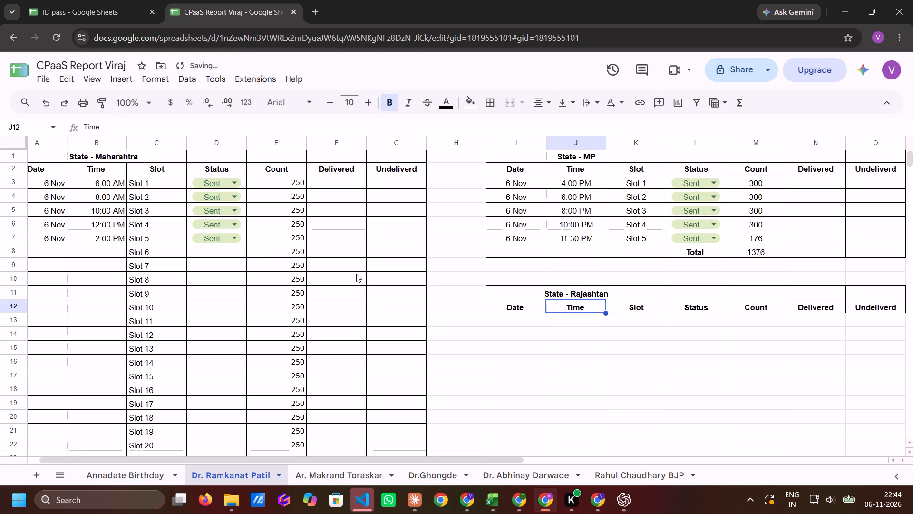
Centre-align the contents of the whole State - Maharshtra table, A1:G26, horizontally.
scroll(59, 162, "right", 3)
left_click(54, 155)
key("shift+Right")
key("shift+Down")
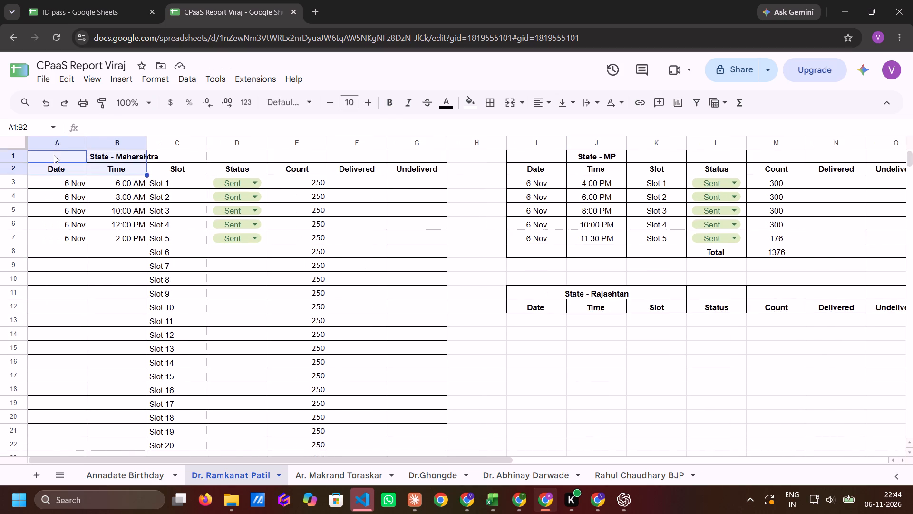
key("shift+Right")
key("shift+Down")
key("shift+Down")
key("shift+Down")
key("shift+Down")
key("shift+Down")
key("shift+Down")
key("shift+Down")
key("shift+Down")
key("shift+Down")
key("shift+Down")
key("shift+Down")
key("shift+Down")
key("shift+Down")
key("shift+Down")
key("shift+Down")
key("shift+Down")
key("shift+Down")
key("shift+Down")
key("shift+Down")
key("shift+Down")
key("shift+Down")
key("shift+Down")
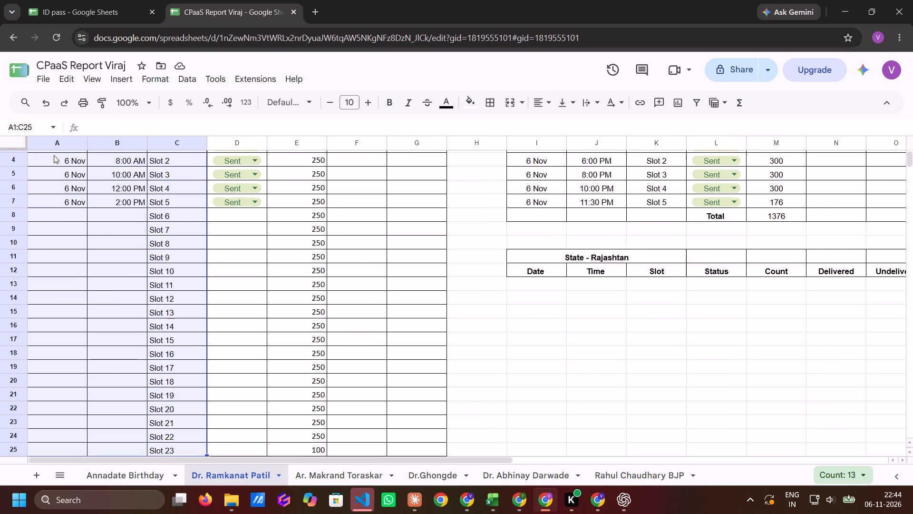
key("shift+Up")
key("shift+Up")
key("shift+Up")
key("shift+Up")
key("shift+Up")
key("shift+Up")
key("shift+Up")
key("shift+Up")
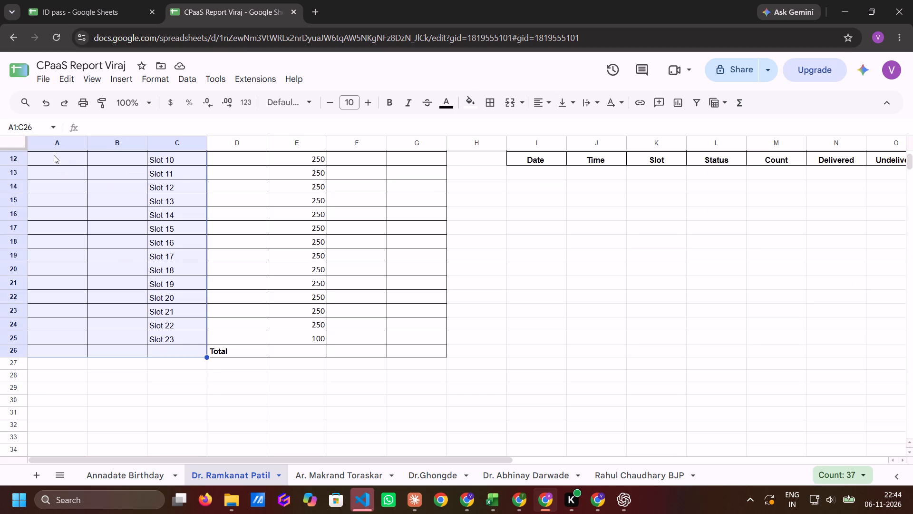
key("shift+Right")
key("shift+Right")
key("shift+Right")
key("shift+Right")
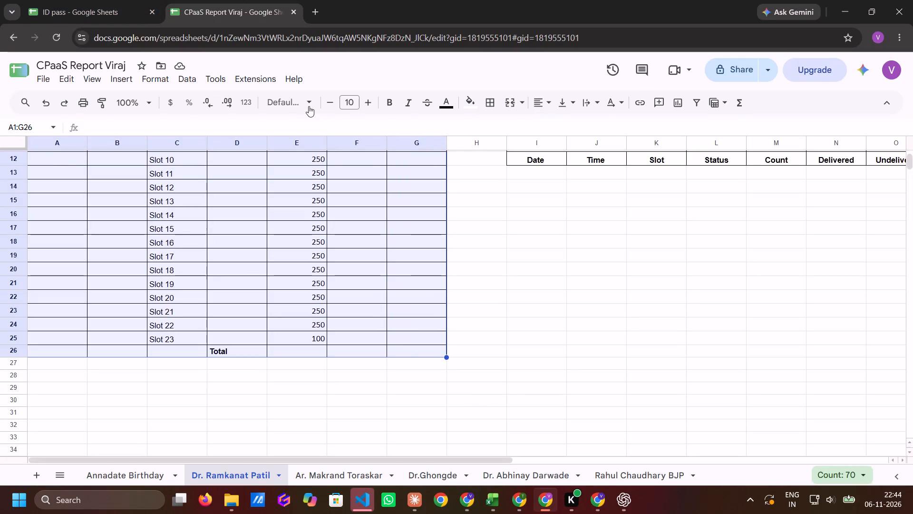
left_click(542, 101)
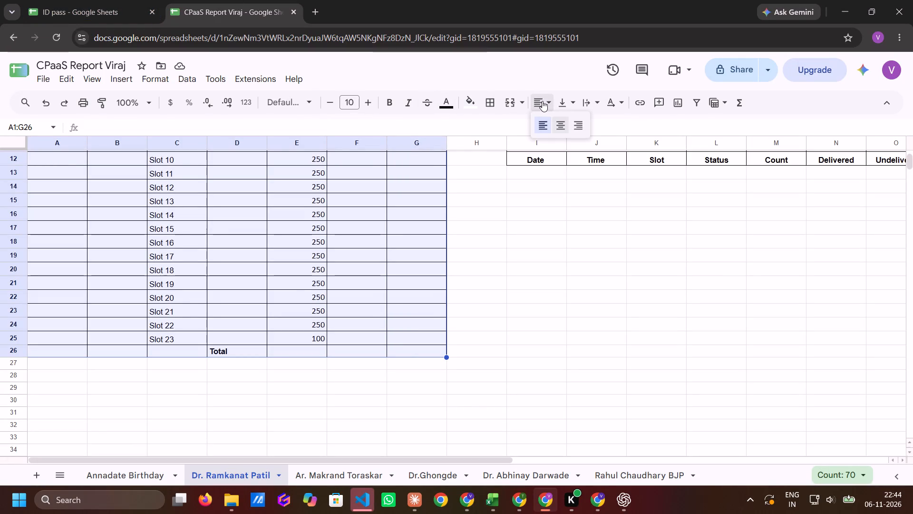
left_click(562, 122)
left_click(538, 258)
scroll(538, 258, "up", 2)
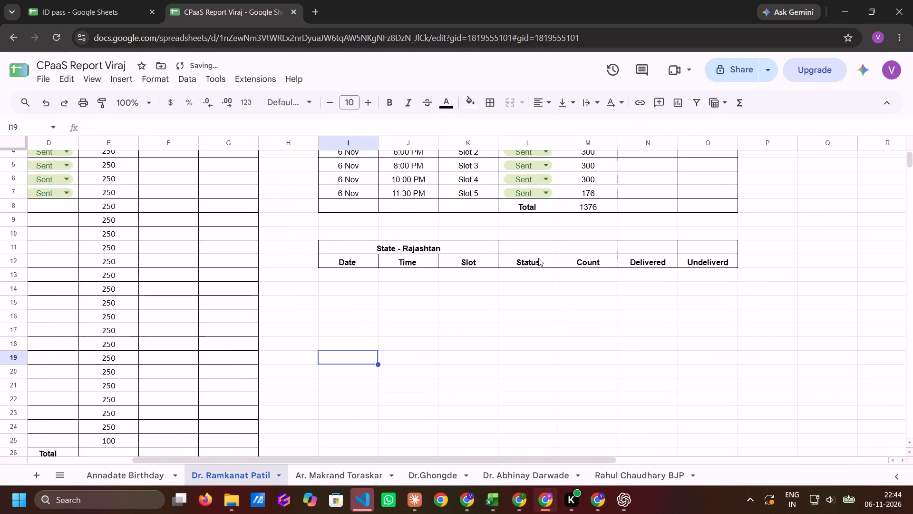
scroll(538, 258, "up", 2)
left_click(353, 321)
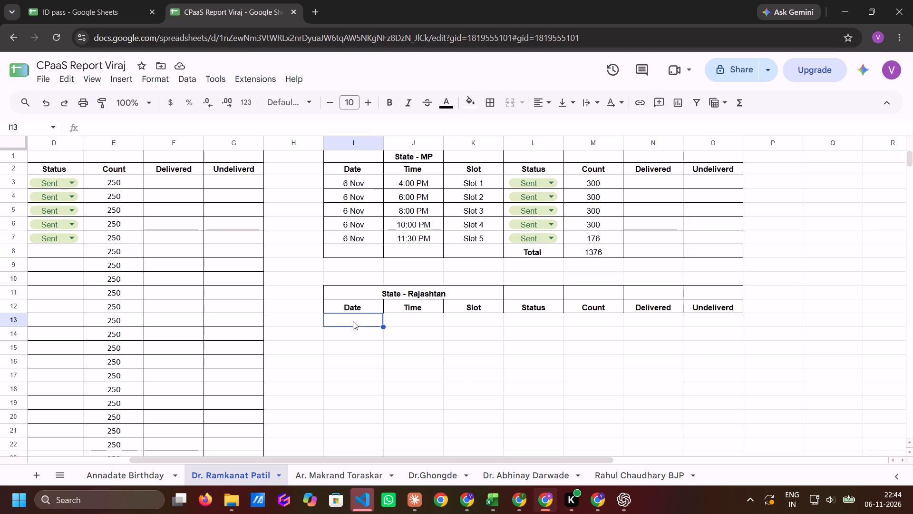
Switch to File Explorer and open contacts.xlsx from the Slots in diff workbook folder in Excel.
key("alt+Tab")
key("alt+Down")
key("alt+Left")
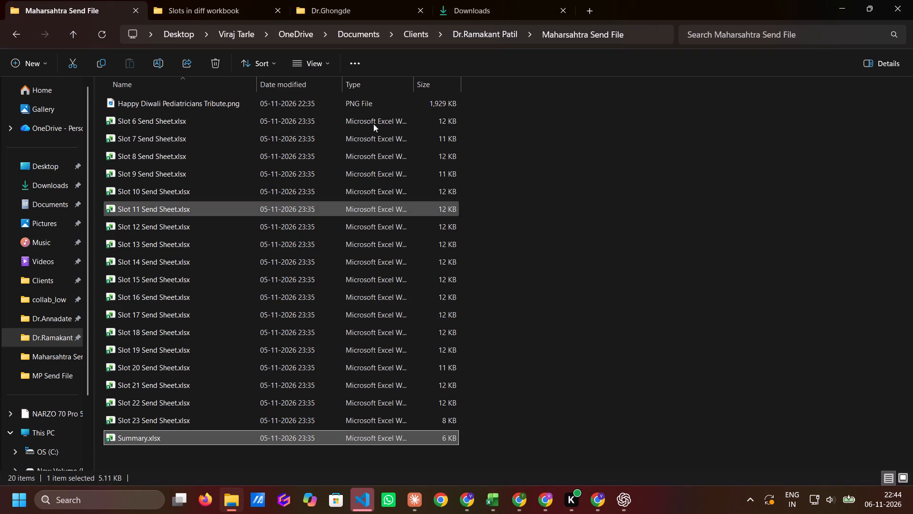
left_click(245, 8)
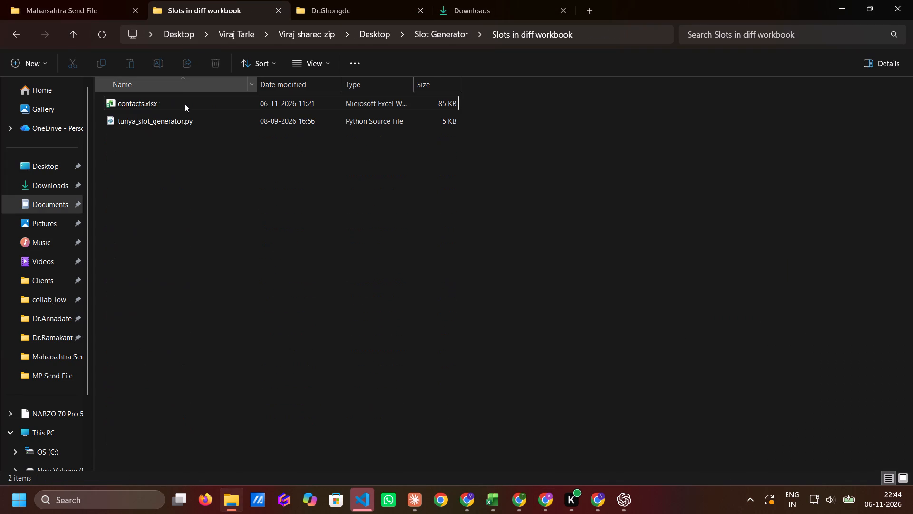
double_click(185, 104)
key("alt+Tab")
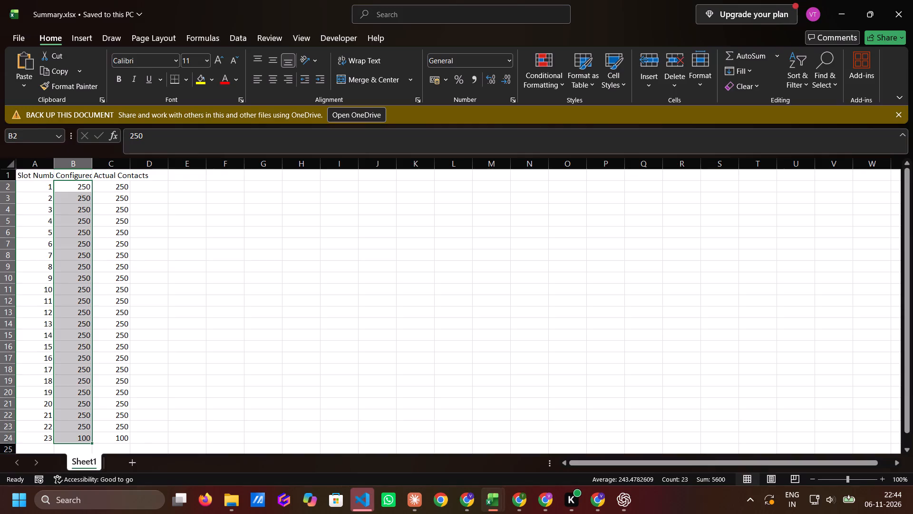
key("alt+Tab")
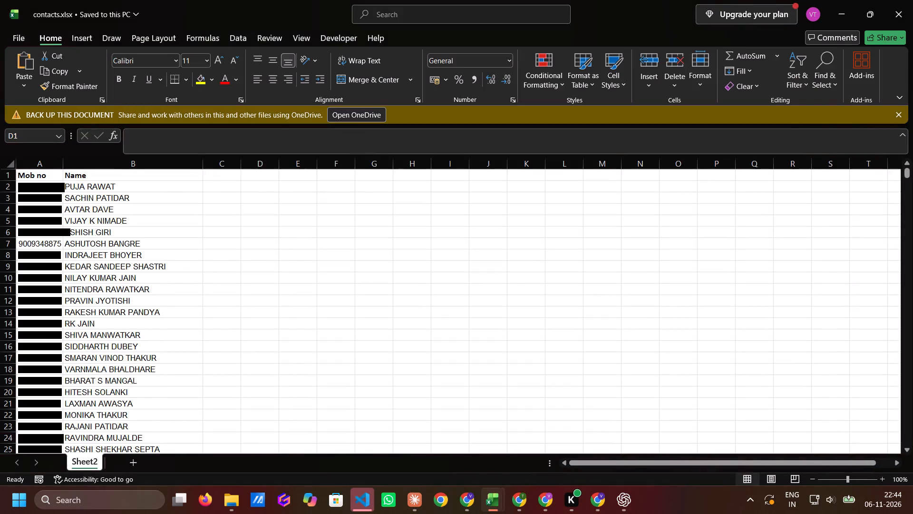
Clear all mobile numbers and names below the header row in contacts.xlsx.
left_click(41, 190)
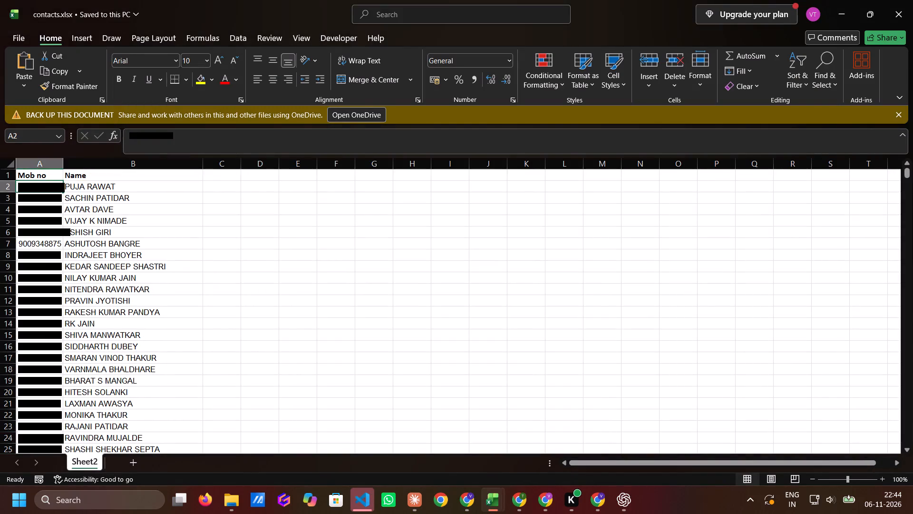
key("shift+Right")
key("ctrl+shift+Down")
key("shift+Left")
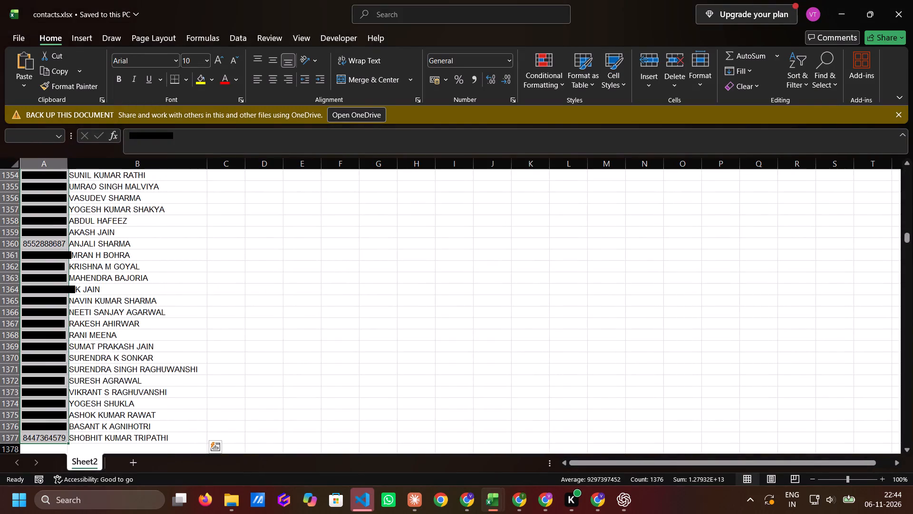
key("shift+Right")
key("Delete")
key("Down")
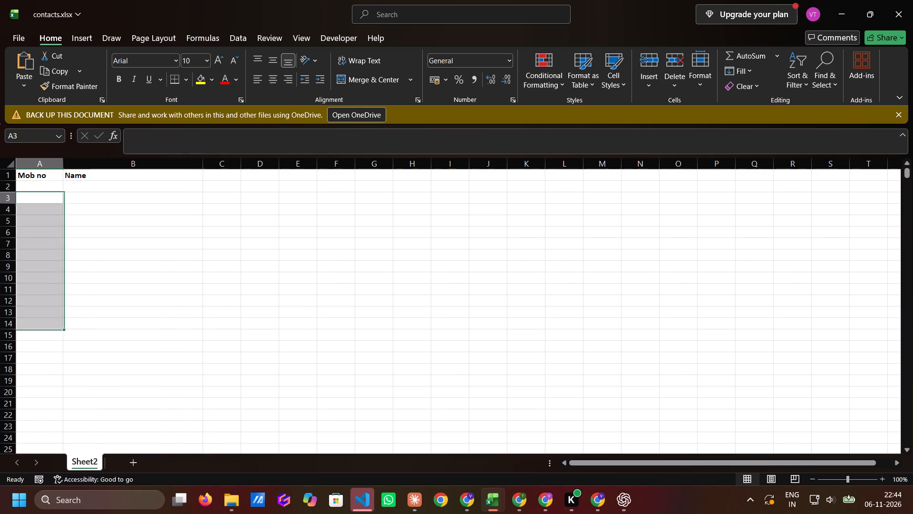
key("Up")
Open Doctors_State_Wise_Sorted.xlsx from the client's folder in File Explorer and go to its Rajasthan sheet.
key("alt+Tab")
key("alt+Right")
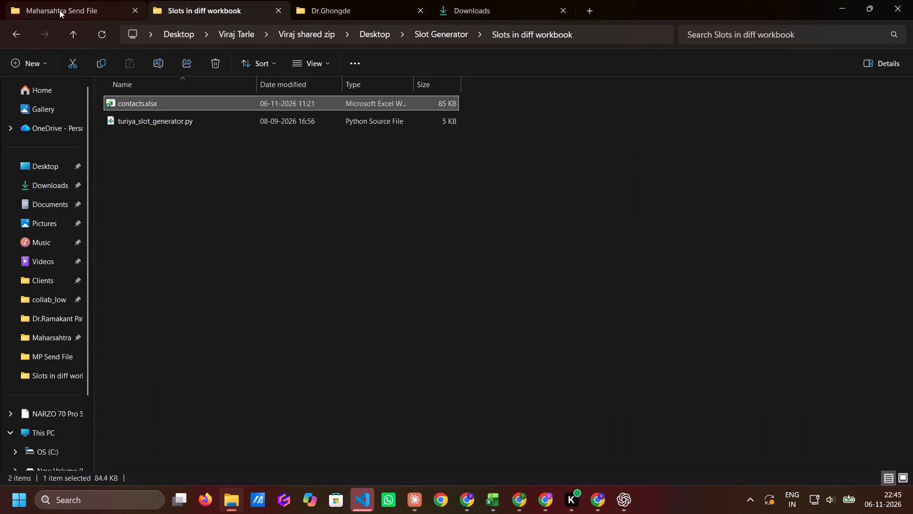
left_click(58, 10)
left_click(14, 38)
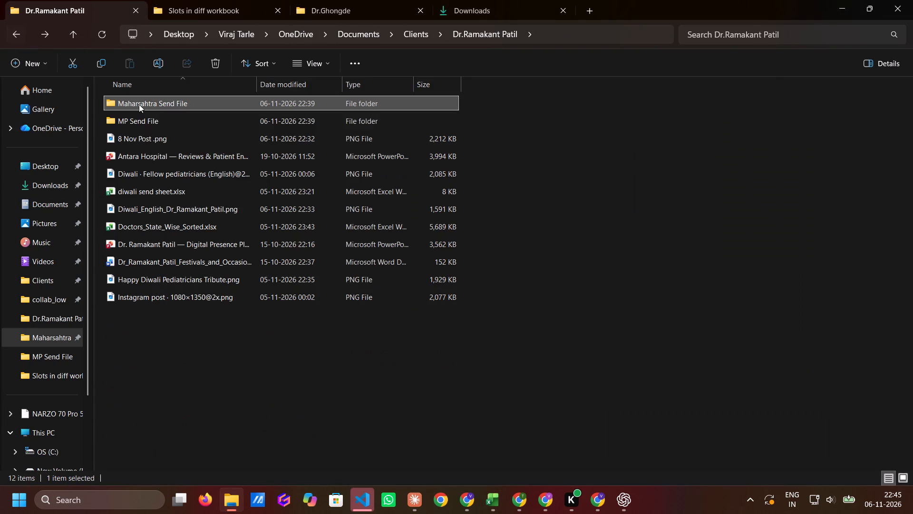
double_click(176, 224)
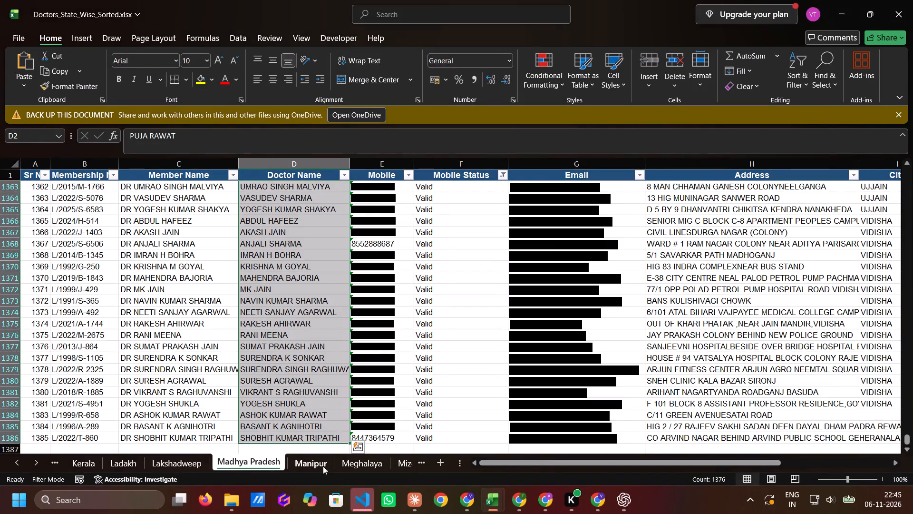
left_click(37, 464)
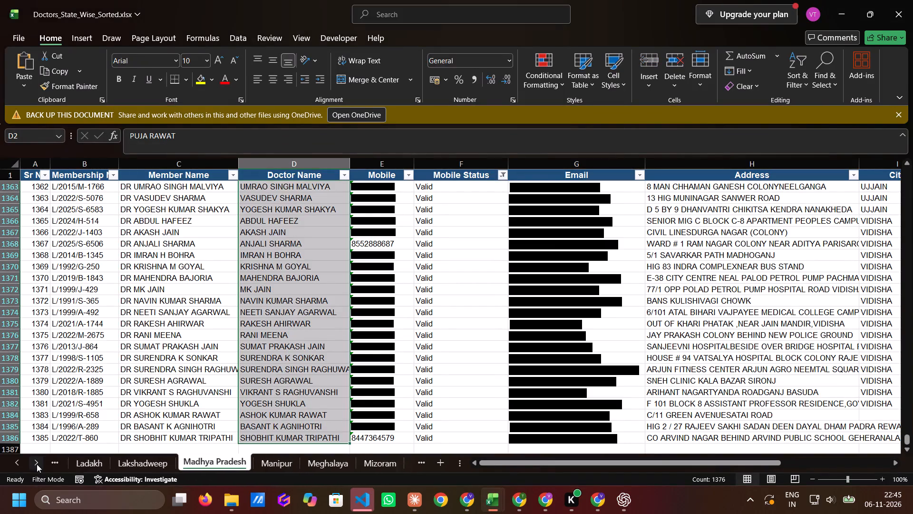
triple_click(37, 464)
left_click(37, 464)
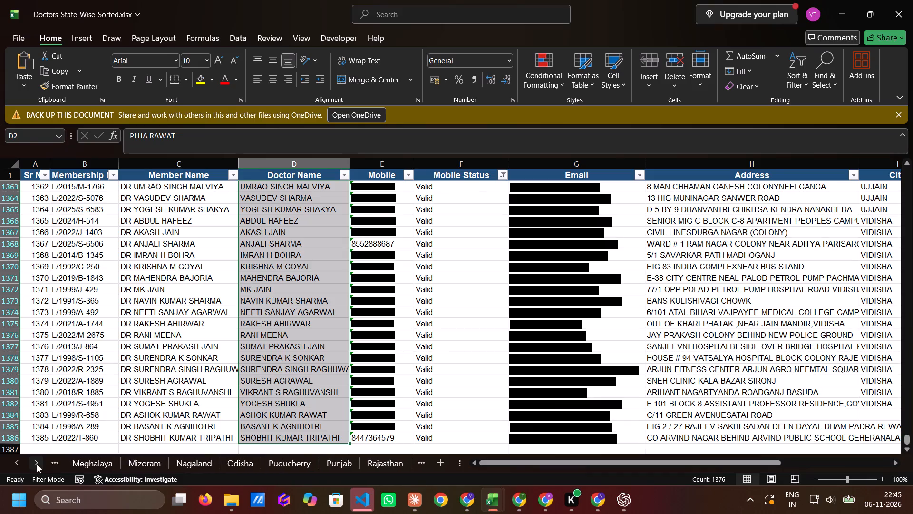
left_click(37, 464)
left_click(338, 466)
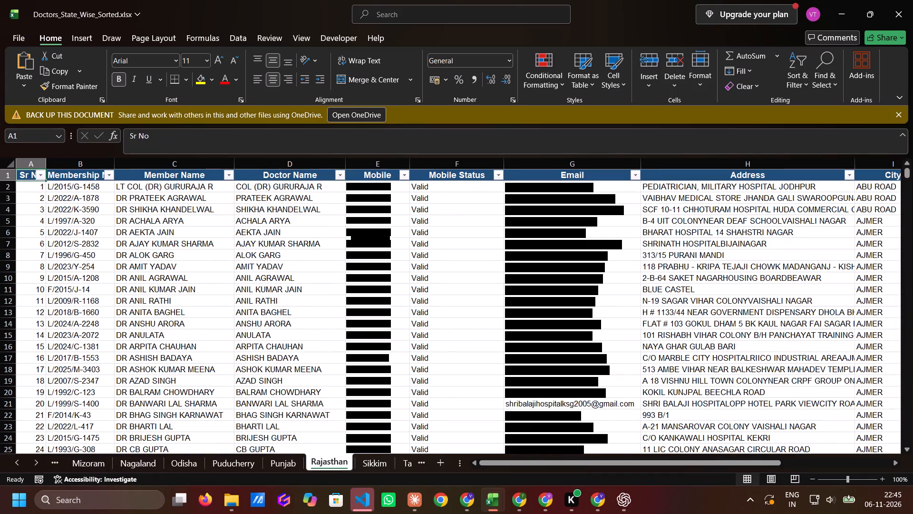
Check how many entries the Doctor Name and Mobile columns of the Rajasthan sheet hold.
left_click(303, 188)
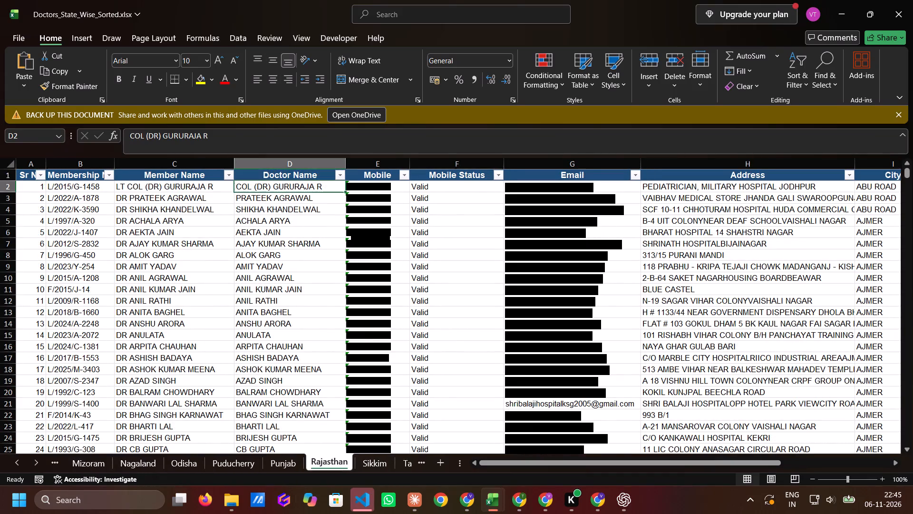
key("ctrl+shift+Down")
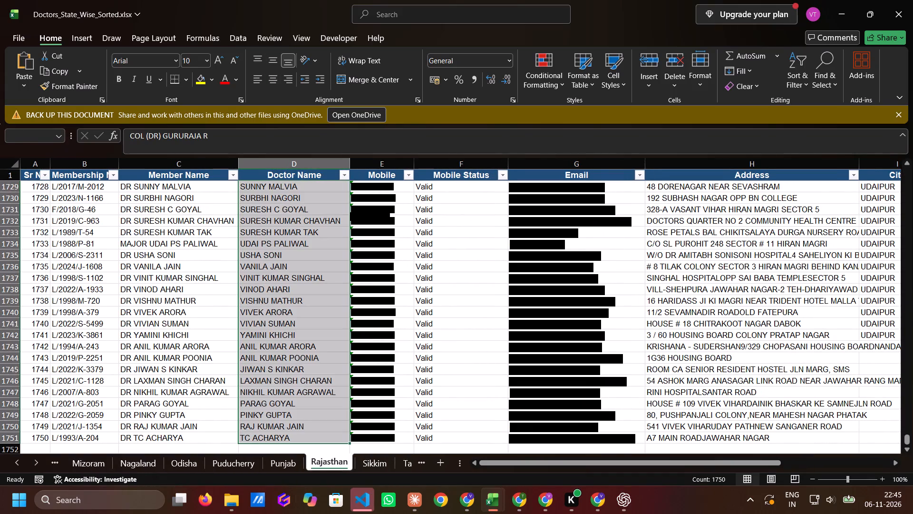
key("Down")
key("Up")
key("Up")
key("Up")
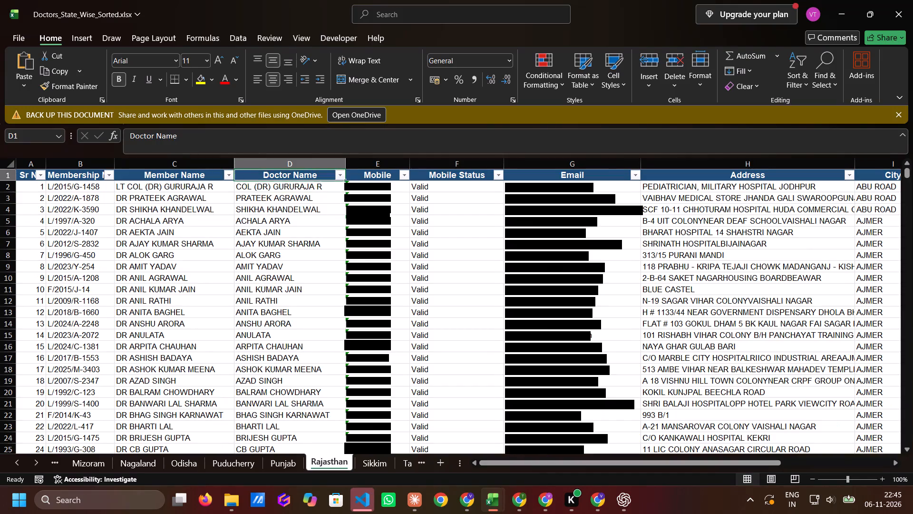
key("Down")
key("Right")
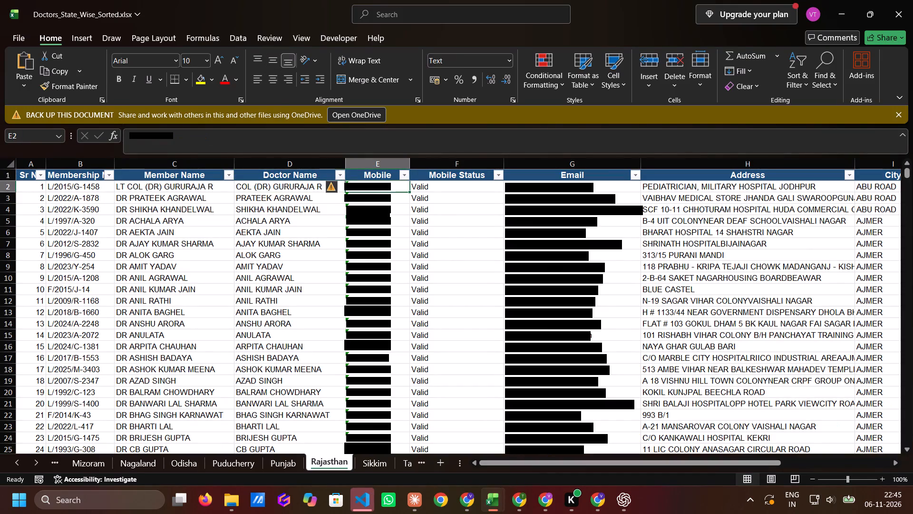
key("ctrl+shift+Down")
key("Down")
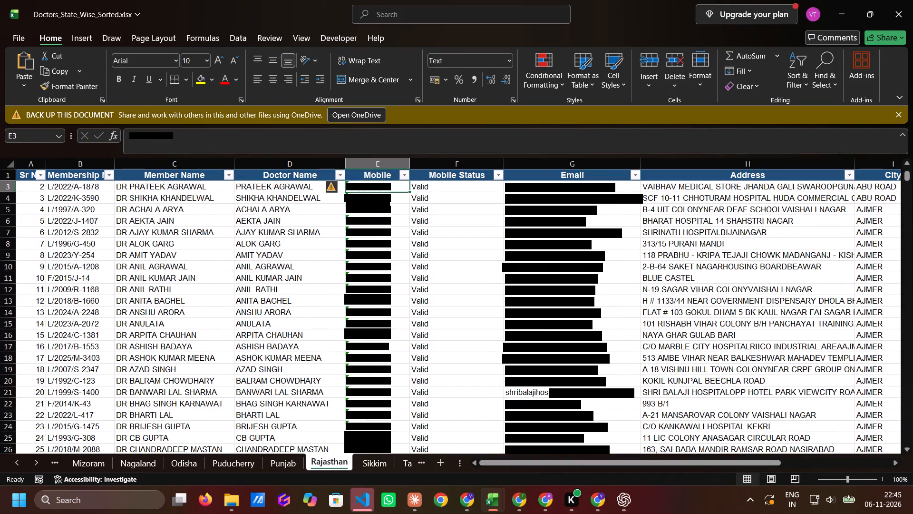
key("Up")
Filter the Rajasthan sheet's Mobile column to exclude blanks.
left_click(402, 174)
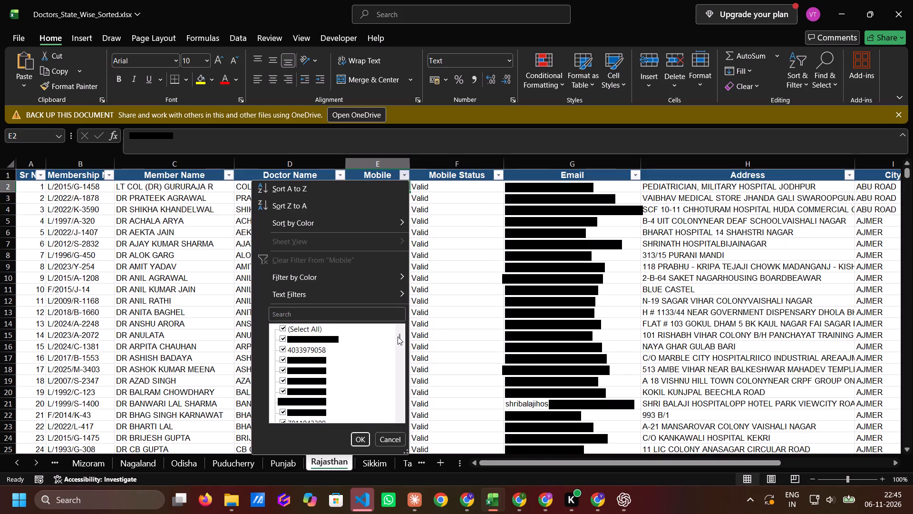
left_click_drag(398, 336, 389, 474)
left_click_drag(401, 336, 398, 418)
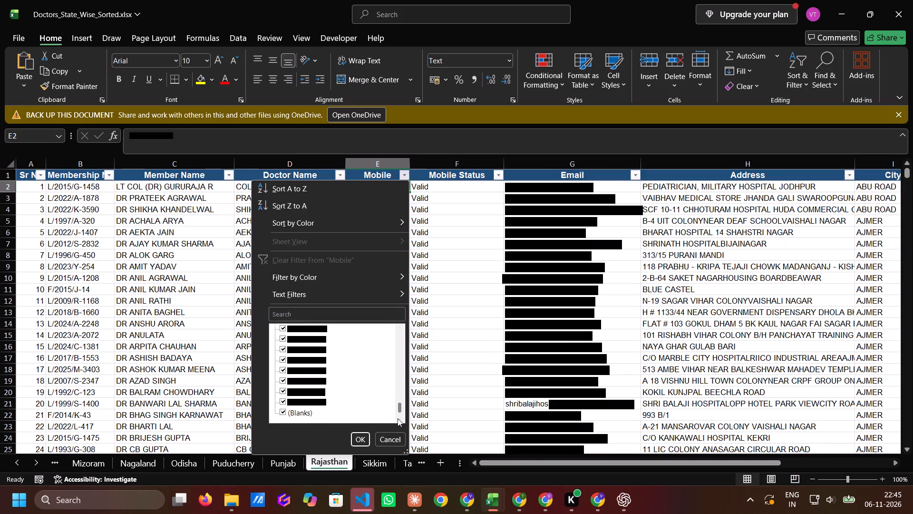
left_click(294, 407)
left_click(286, 400)
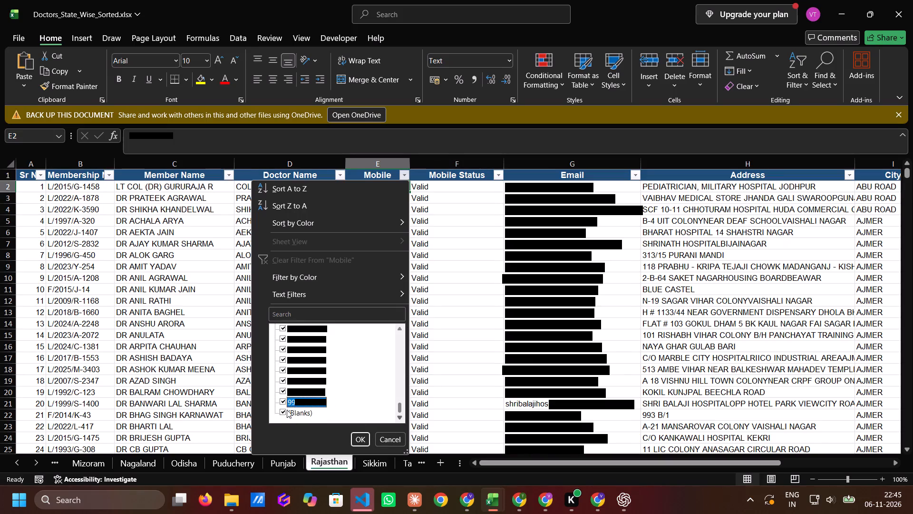
left_click(287, 411)
left_click(360, 438)
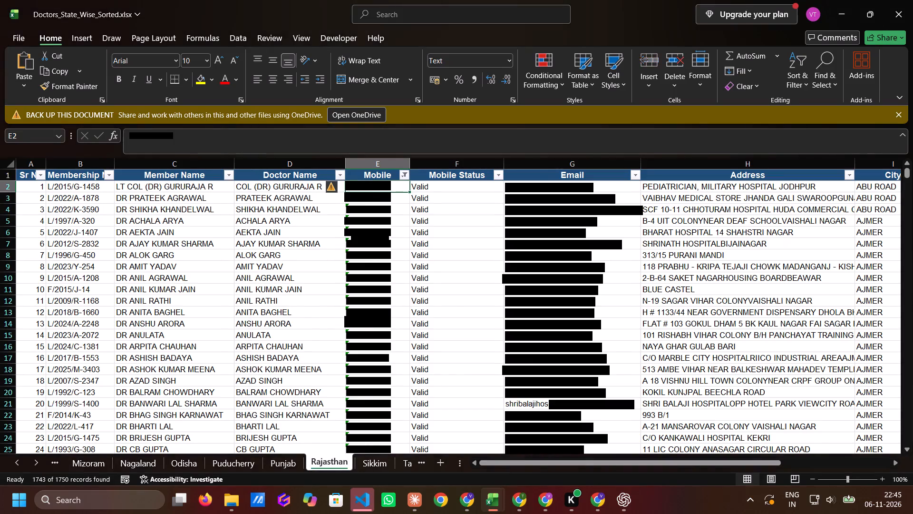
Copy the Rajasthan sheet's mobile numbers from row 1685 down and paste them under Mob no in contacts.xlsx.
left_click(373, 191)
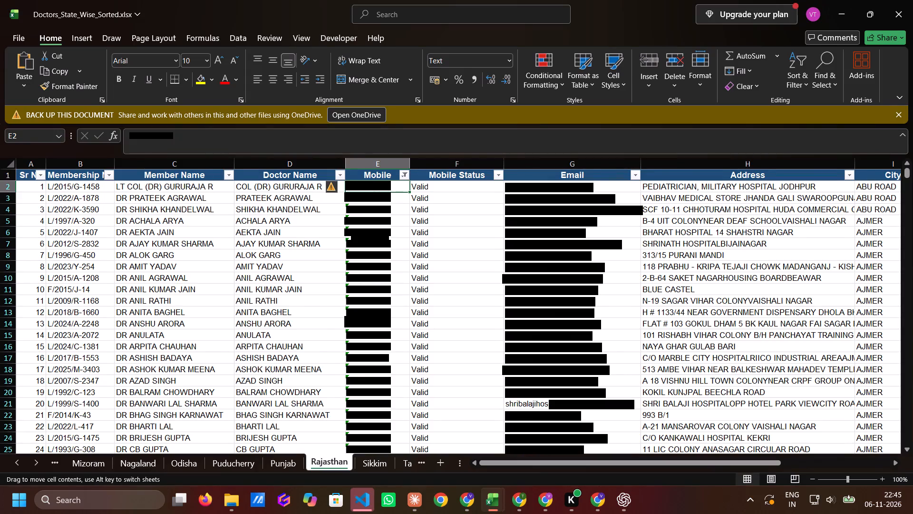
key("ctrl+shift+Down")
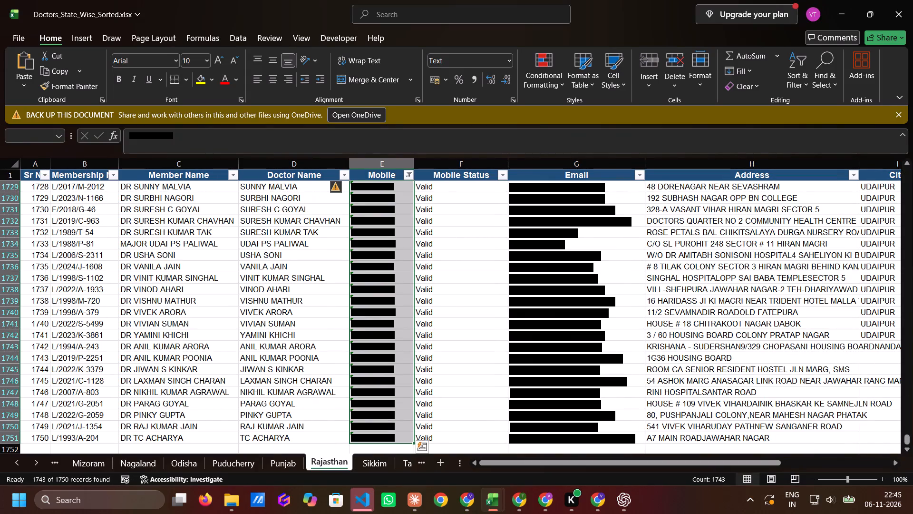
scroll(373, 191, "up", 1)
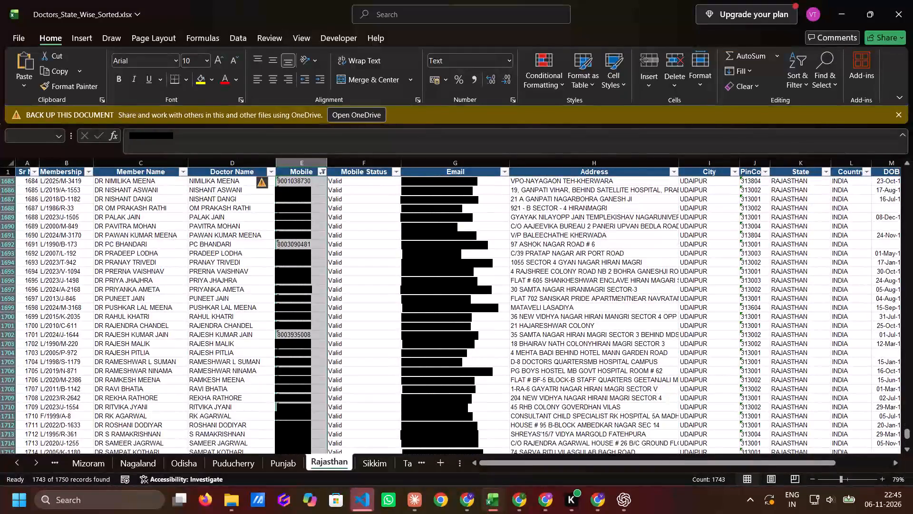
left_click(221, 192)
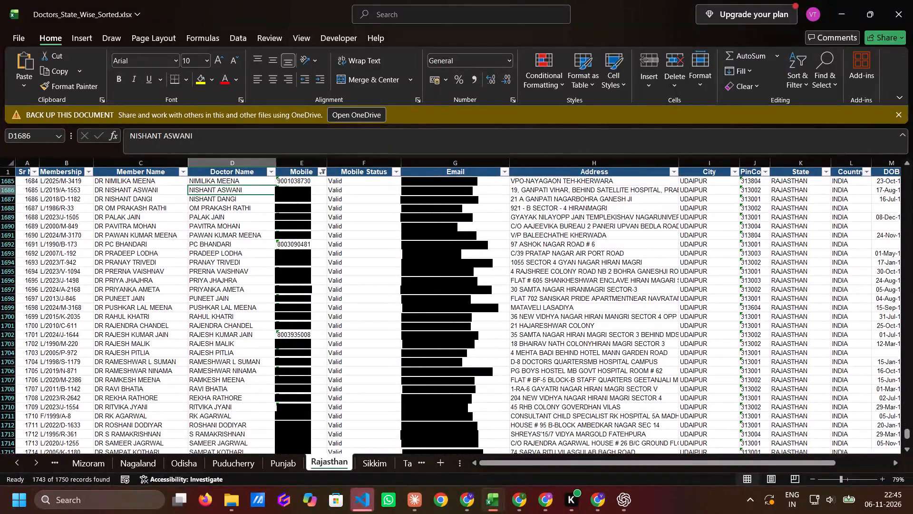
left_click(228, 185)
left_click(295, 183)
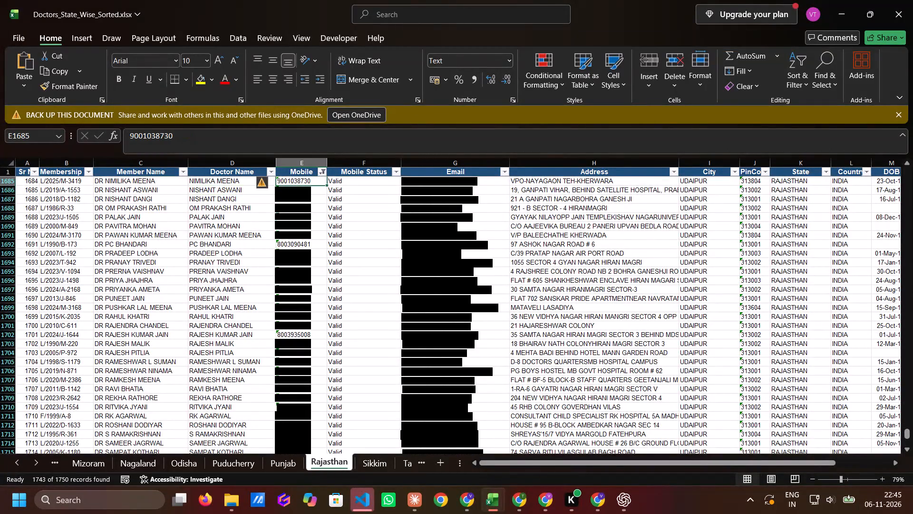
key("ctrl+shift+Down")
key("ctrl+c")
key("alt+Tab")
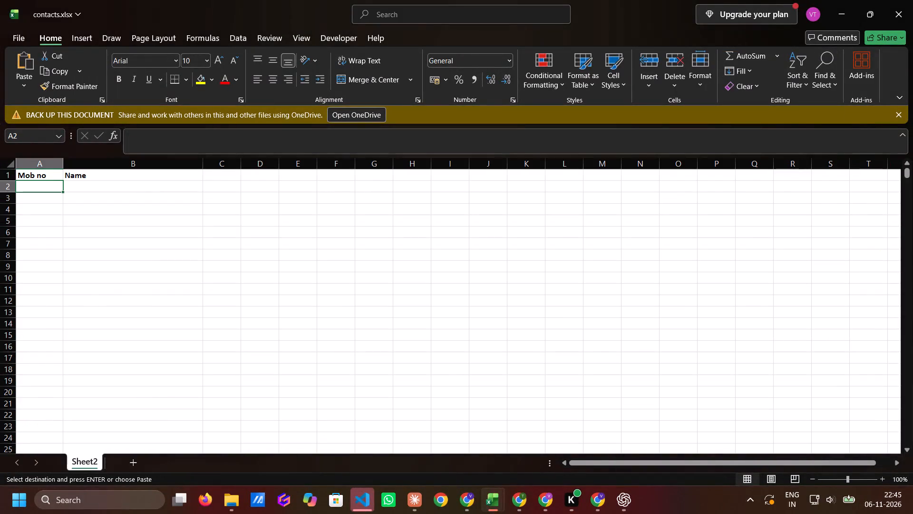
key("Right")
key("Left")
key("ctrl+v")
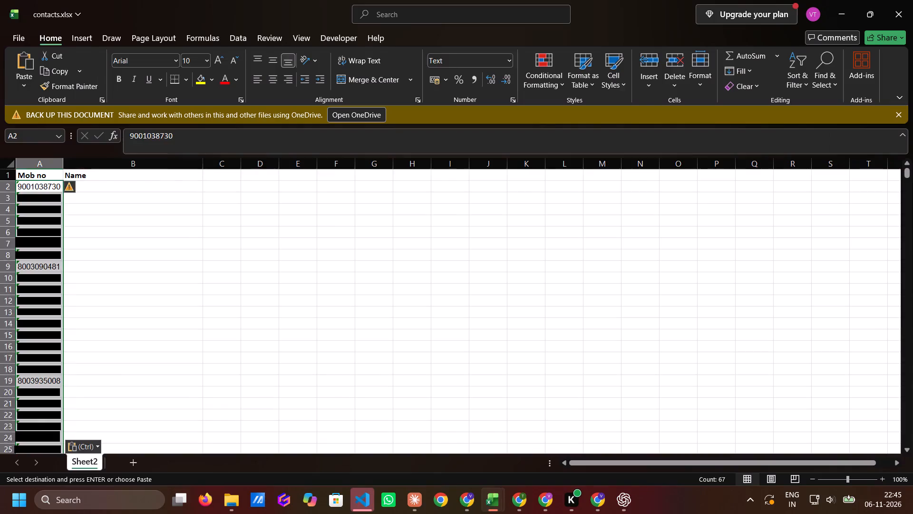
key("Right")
Look through the Rajasthan sheet's Mobile column from top to bottom against the copied range.
key("alt+Tab")
key("Up")
key("Up")
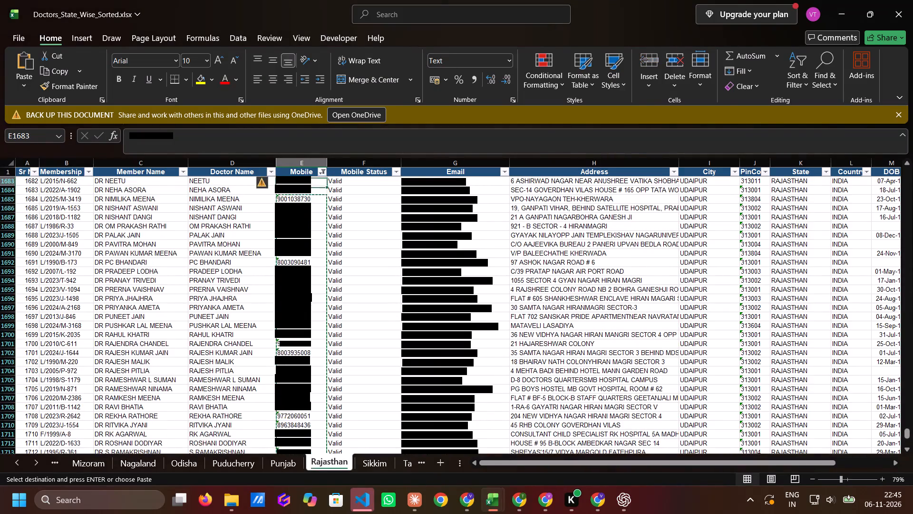
key("Up")
key("ctrl+Up")
key("ctrl+Up")
key("Down")
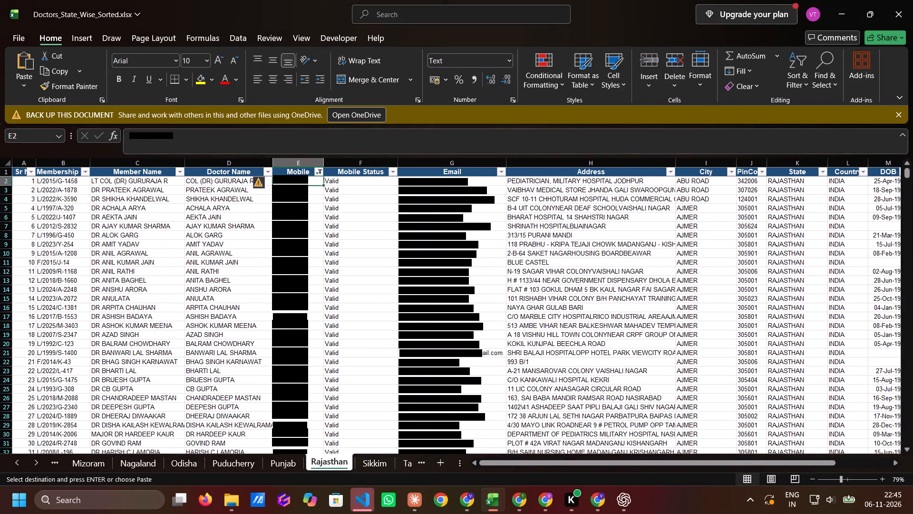
key("Up")
key("Down")
key("Down")
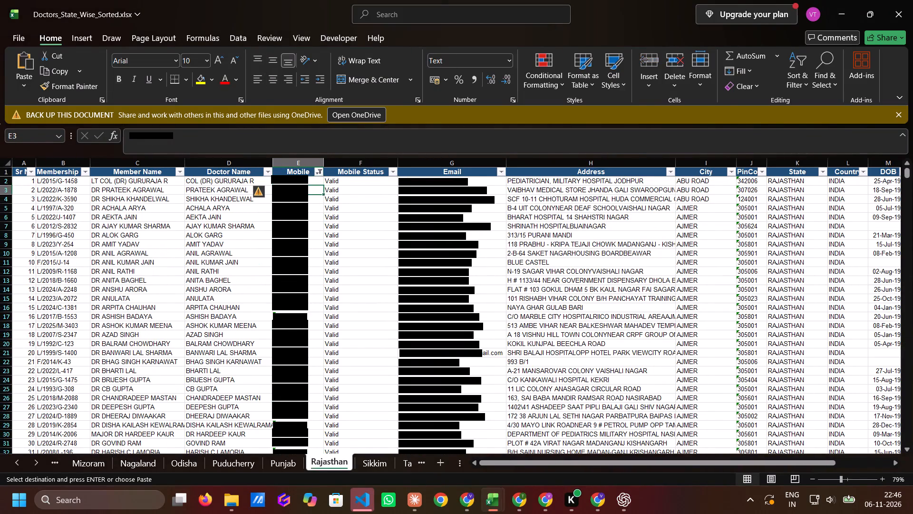
key("ctrl+Down")
key("Up")
key("ctrl+Up")
key("ctrl+Up")
key("ctrl+Up")
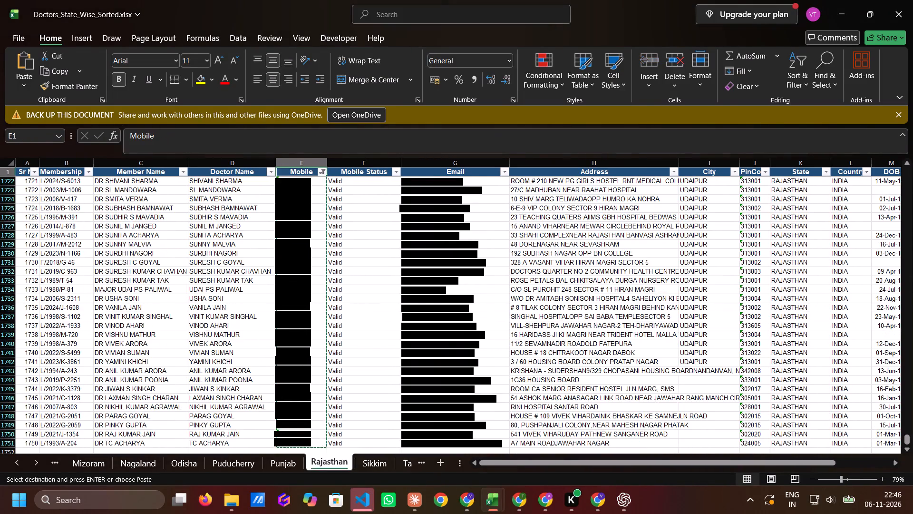
key("ctrl+Up")
key("ctrl+Up")
scroll(295, 183, "up", 11)
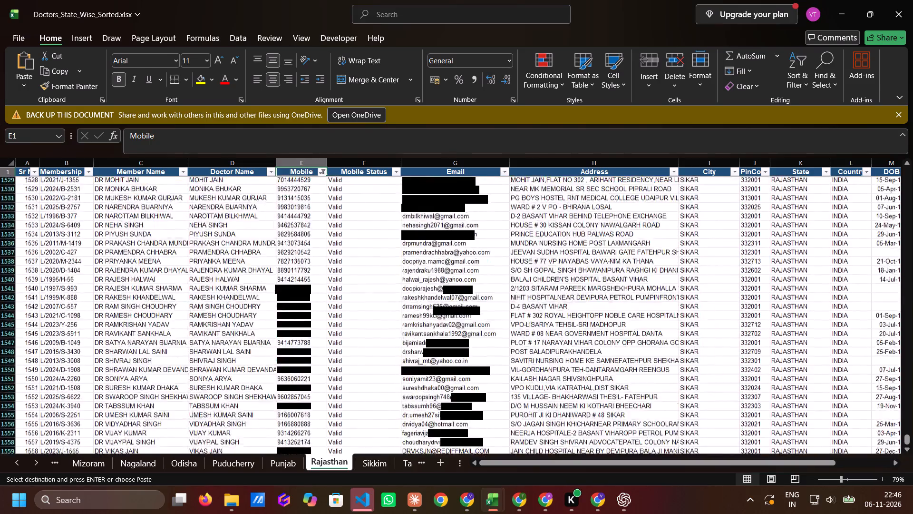
scroll(295, 183, "down", 6)
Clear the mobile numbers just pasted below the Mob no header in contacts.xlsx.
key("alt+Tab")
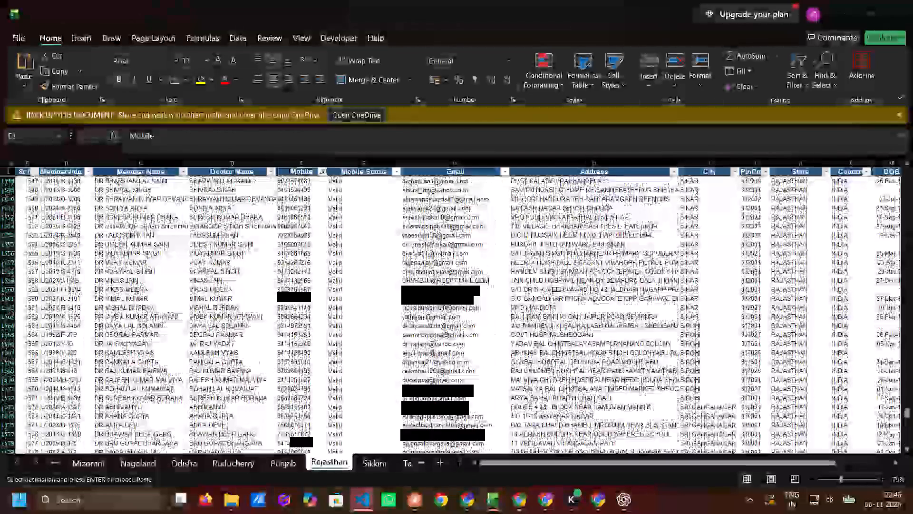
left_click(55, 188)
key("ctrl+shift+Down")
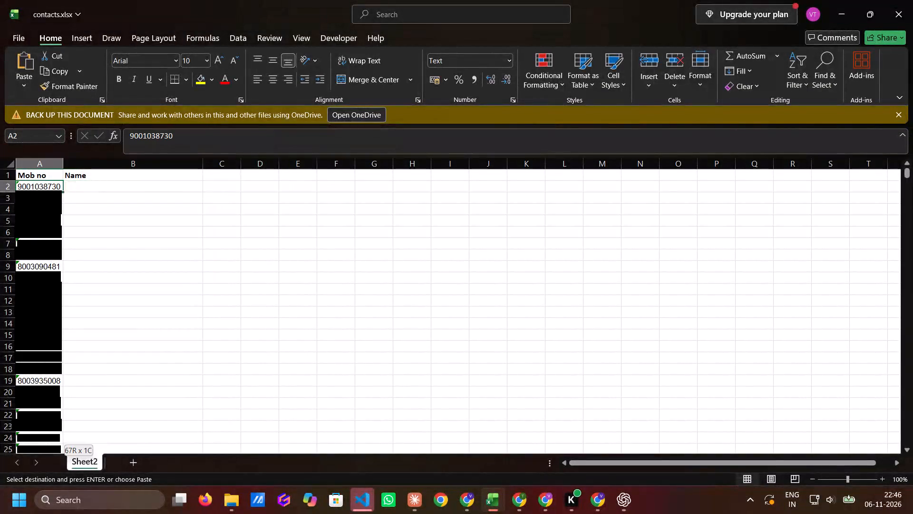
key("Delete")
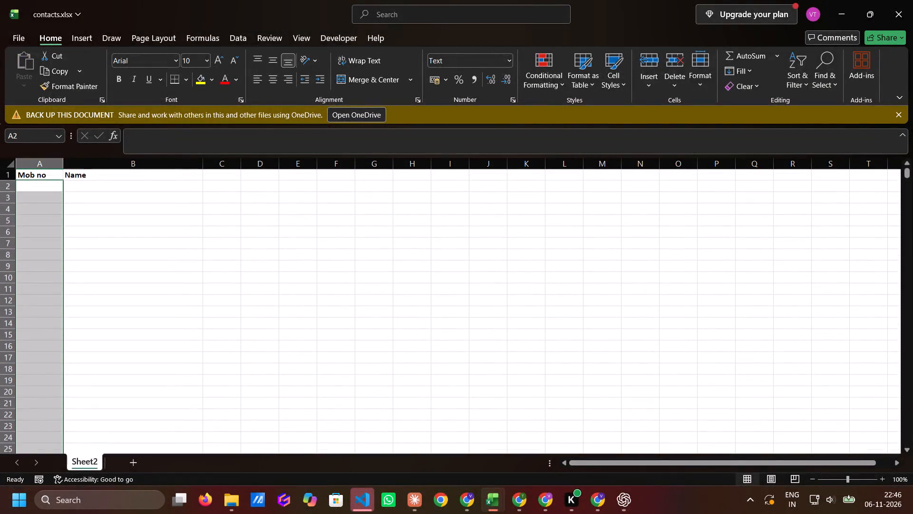
Copy all filtered mobile numbers of the Rajasthan sheet, starting at row 2, into the Mob no column of contacts.xlsx from A2.
key("alt+Tab")
key("Down")
key("Up")
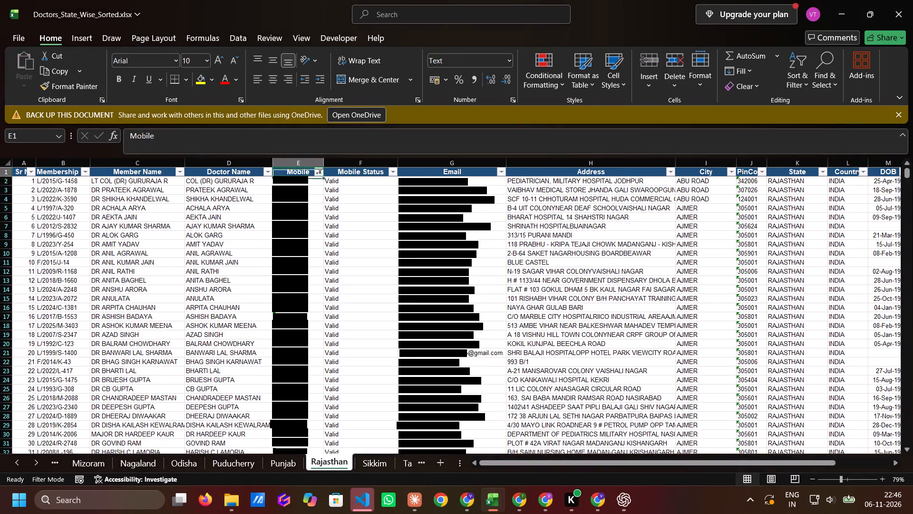
key("Down")
key("Up")
key("Up")
key("ctrl+Up")
key("Down")
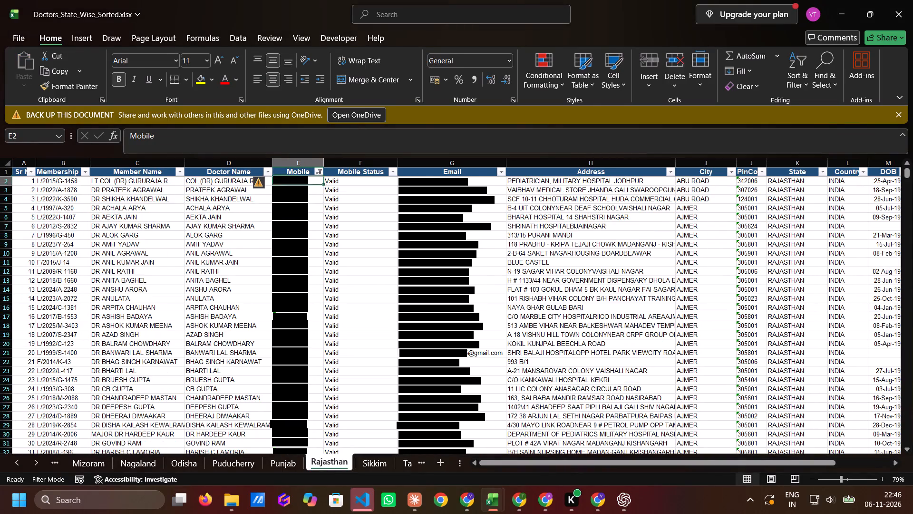
key("Down")
key("Up")
key("Down")
key("Up")
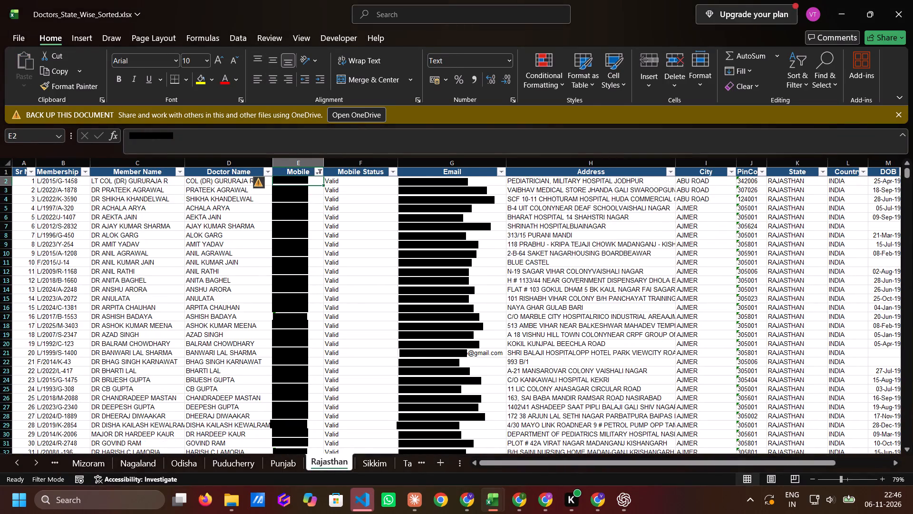
key("ctrl+shift+Down")
key("ctrl+c")
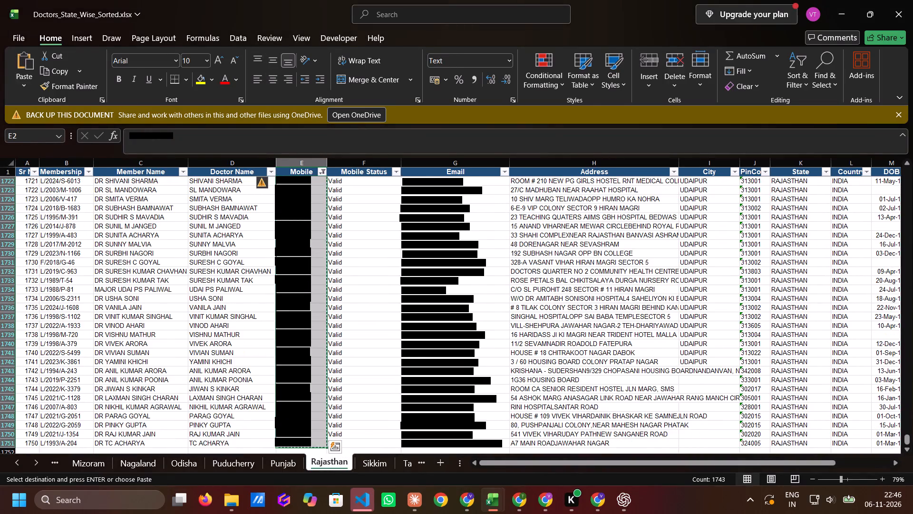
key("alt+Tab")
key("ctrl+v")
key("Right")
Copy all filtered Doctor Name entries of the Rajasthan sheet into the Name column of contacts.xlsx from B2.
key("alt+Tab")
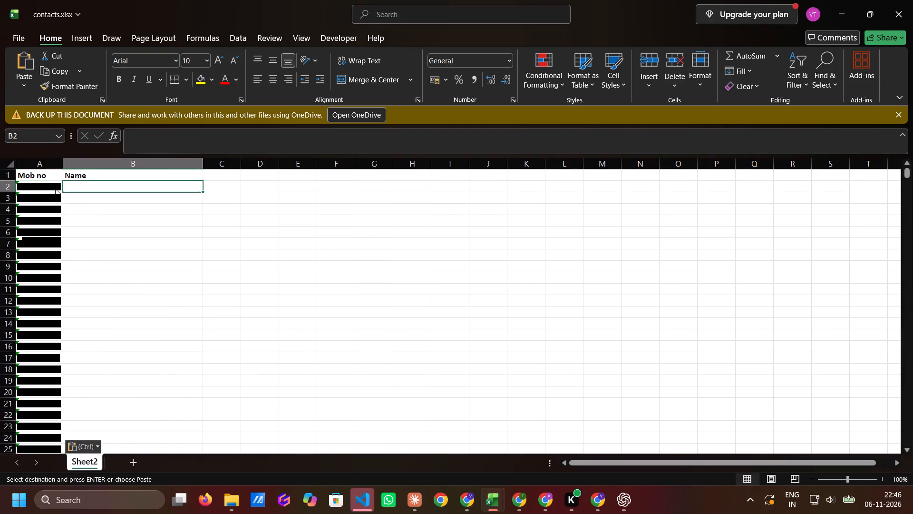
key("Left")
key("Up")
key("Up")
key("Up")
key("Down")
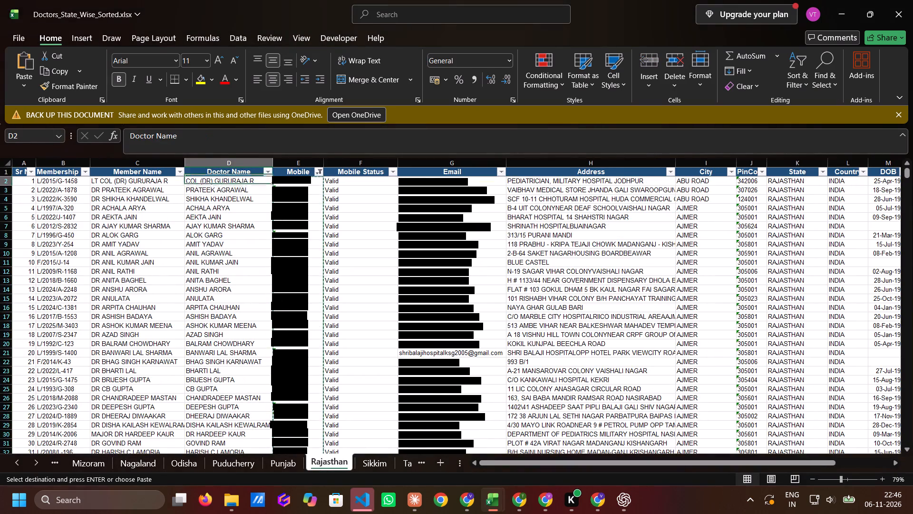
key("ctrl+shift+Down")
key("ctrl+c")
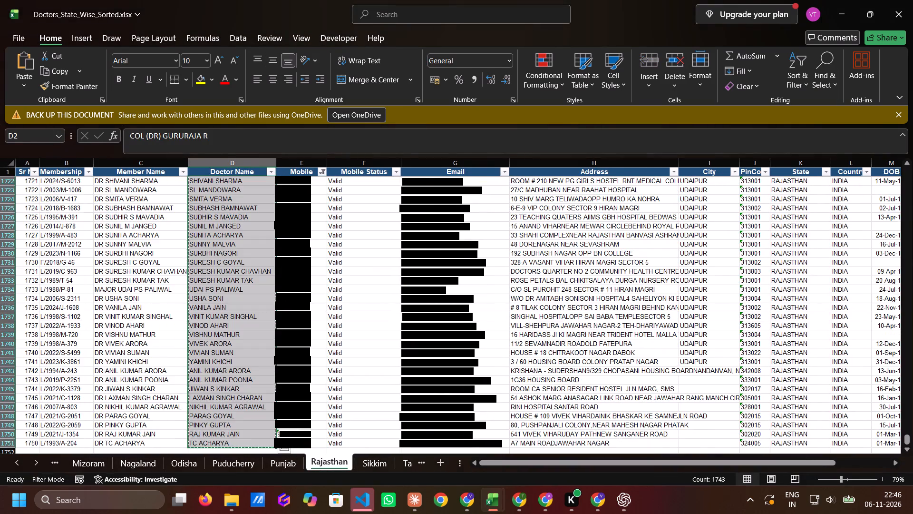
key("alt+Tab")
key("ctrl+v")
Convert the text-formatted mobile numbers in the Mob no column of contacts.xlsx to numbers.
key("Left")
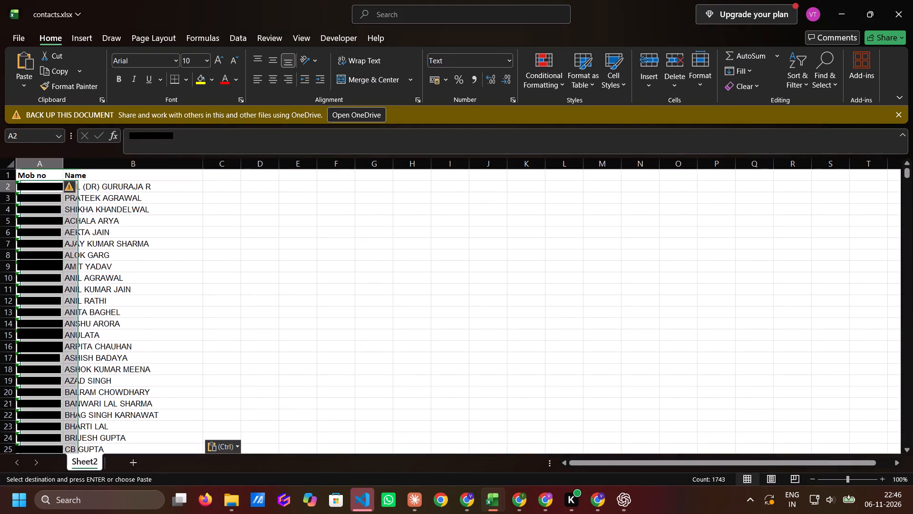
key("ctrl+shift+Down")
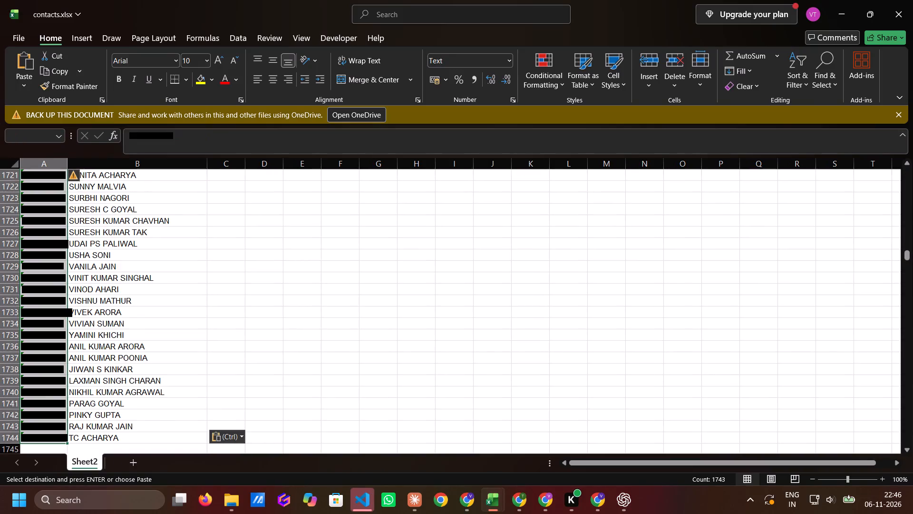
left_click(79, 172)
left_click(122, 201)
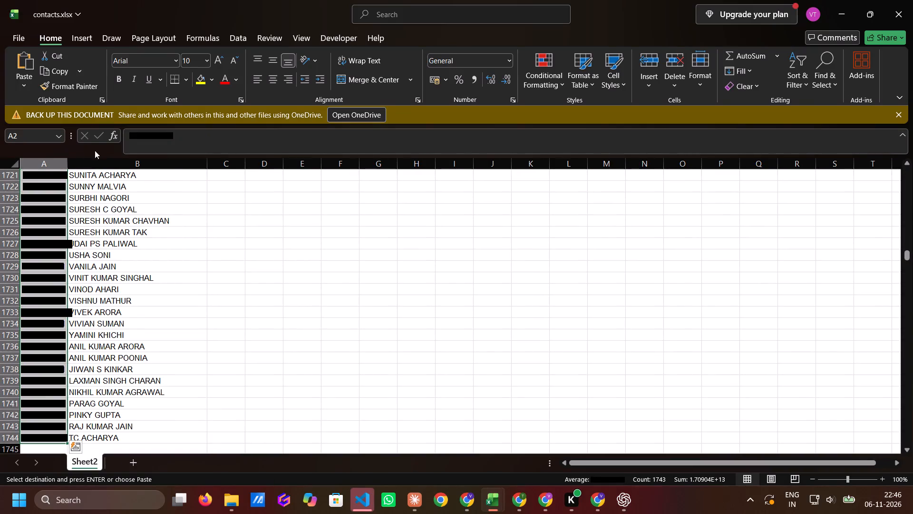
Autofit the widths of the Mob no and Name columns to their contents.
double_click(65, 165)
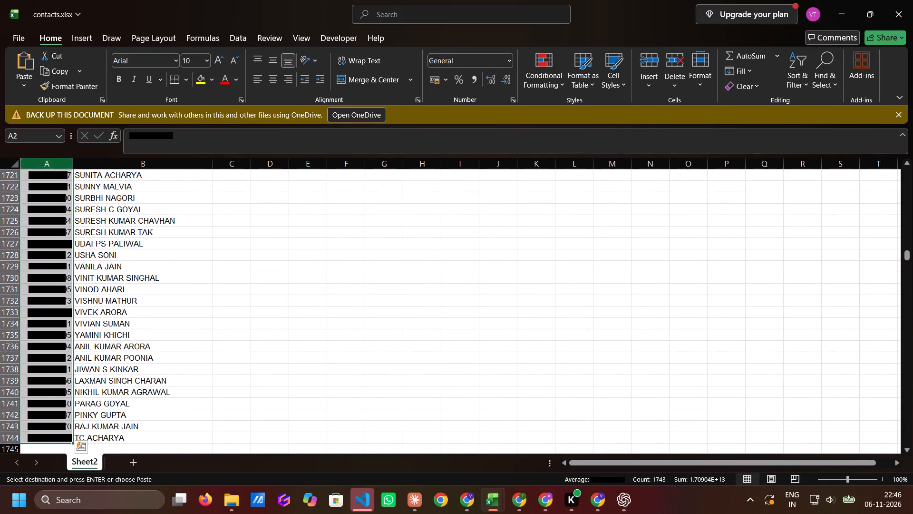
scroll(79, 258, "up", 6)
left_click(83, 256)
left_click(79, 258)
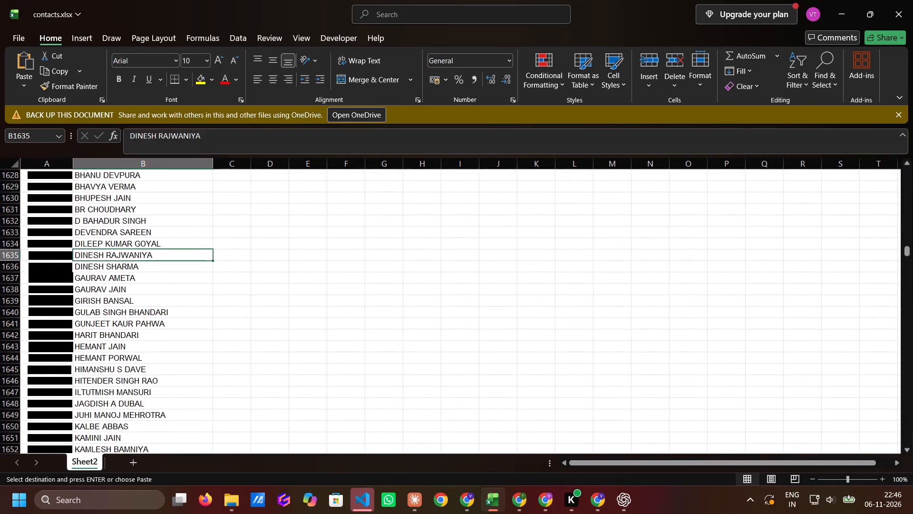
key("ctrl+Up")
left_click(10, 157)
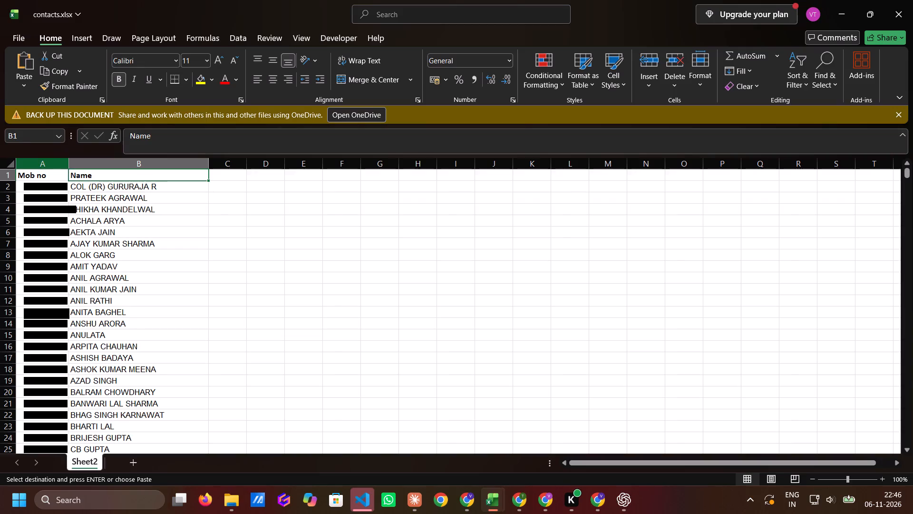
left_click(8, 163)
double_click(70, 166)
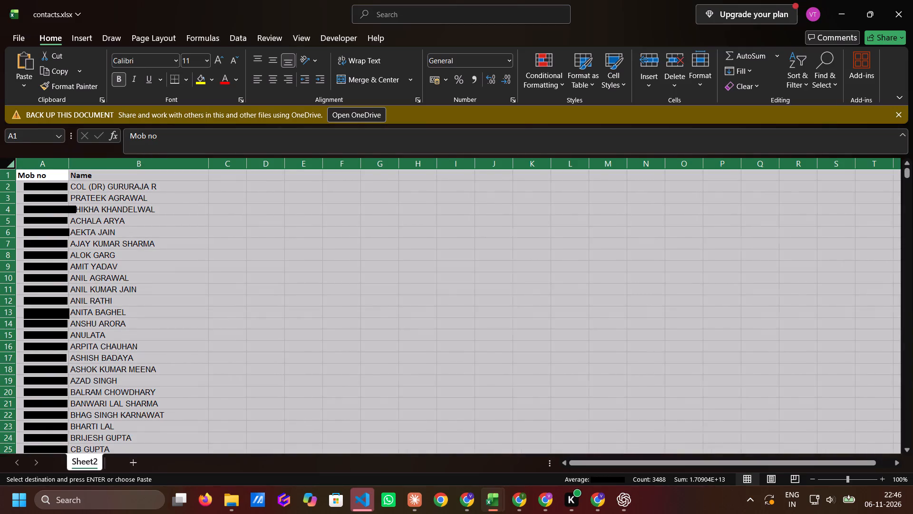
Check the pasted names and mobile numbers down to the last row of contacts.xlsx.
left_click(207, 231)
scroll(207, 231, "down", 3)
left_click(161, 252)
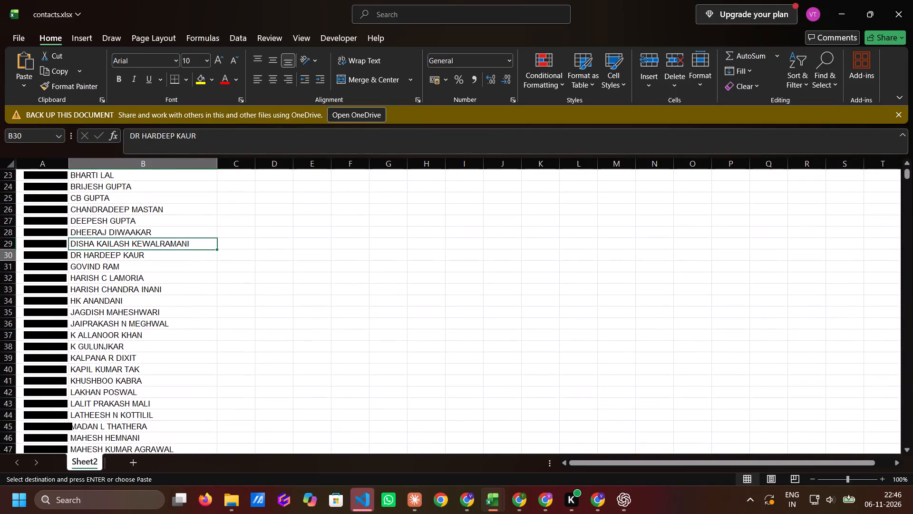
key("ctrl+Down")
key("Left")
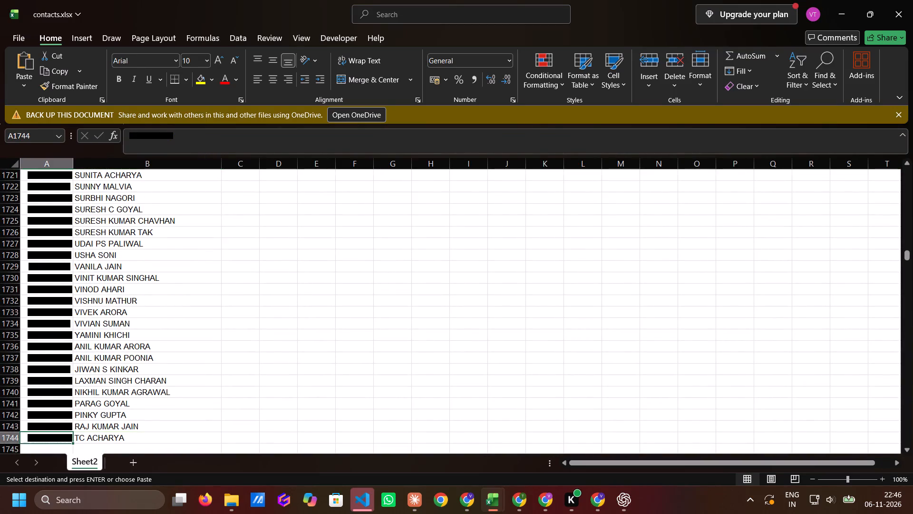
key("ctrl+shift+Up")
key("shift+Down")
key("Right")
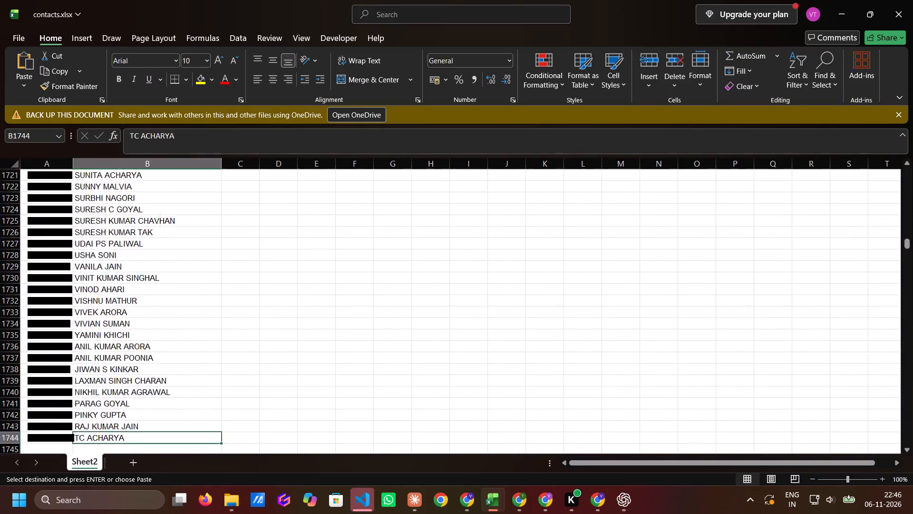
Save contacts.xlsx.
key("Right")
key("ctrl+s")
Switch to Visual Studio Code, close the old terminal session and run turiya_slot_generator.py on the updated contacts.
key("alt+Tab")
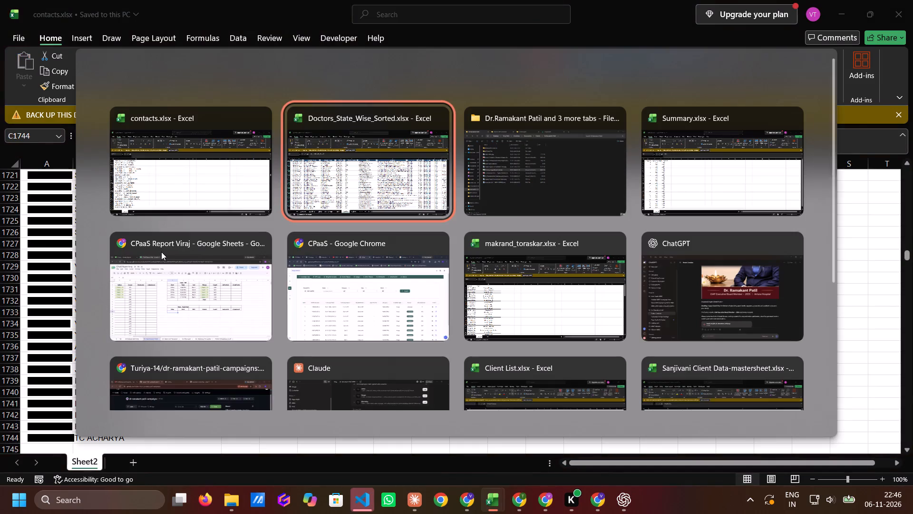
key("alt+Left")
key("alt+Right")
key("alt+Right")
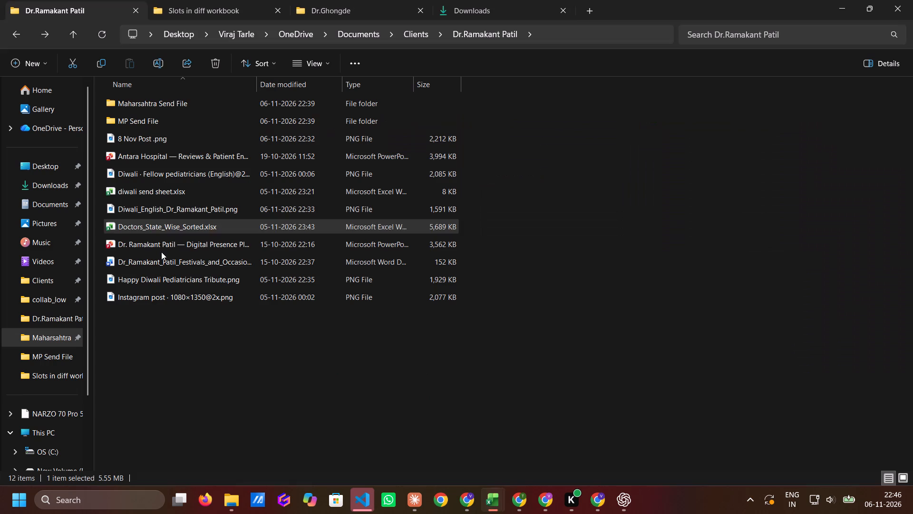
left_click(239, 0)
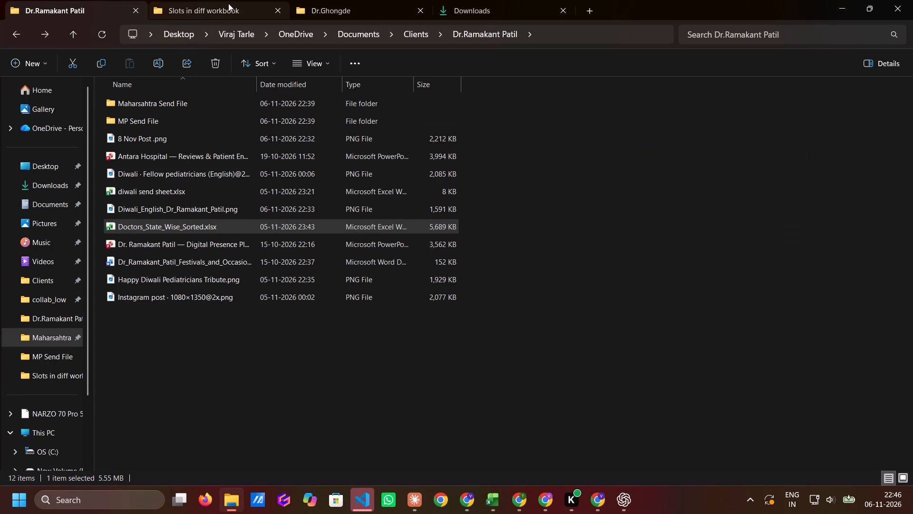
left_click(228, 3)
double_click(146, 127)
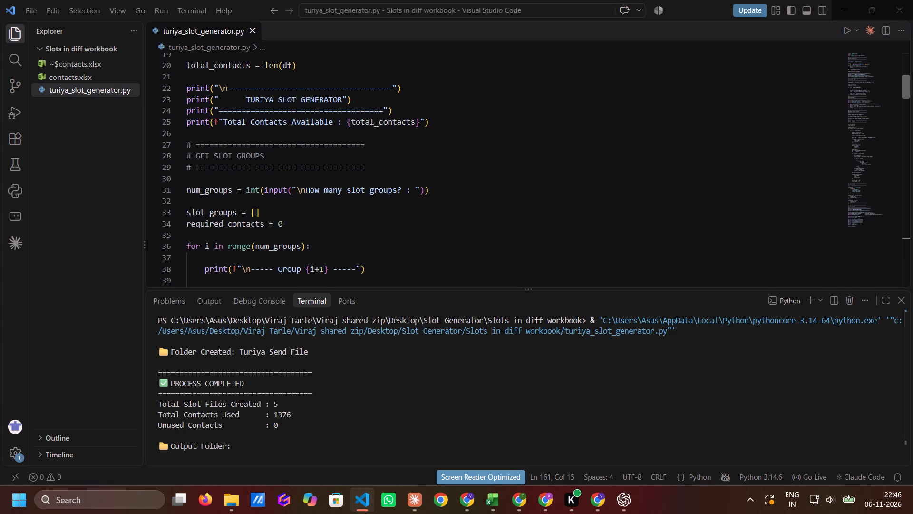
left_click(246, 177)
left_click(606, 234)
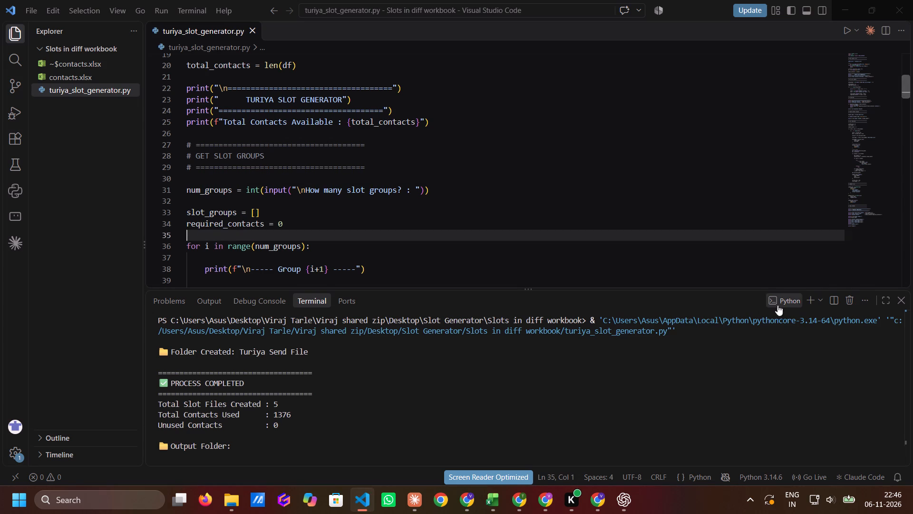
left_click(856, 301)
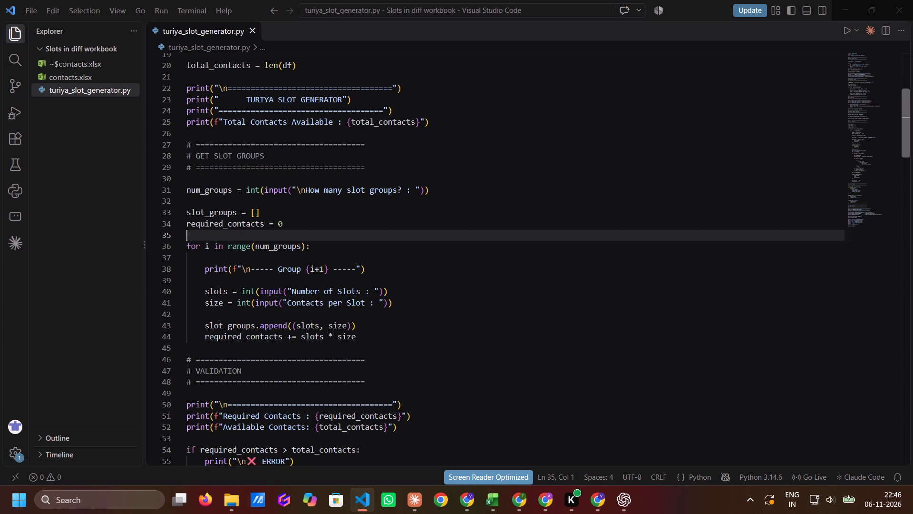
left_click(699, 265)
left_click(847, 33)
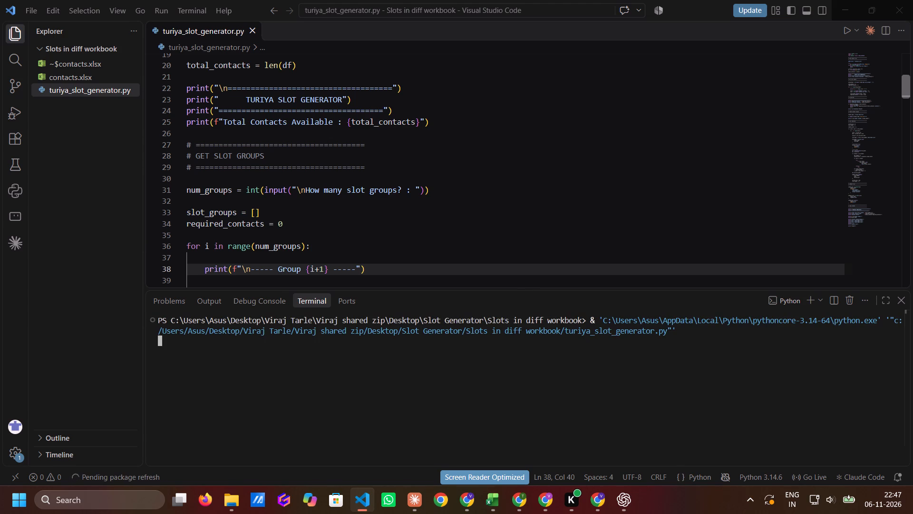
left_click(520, 368)
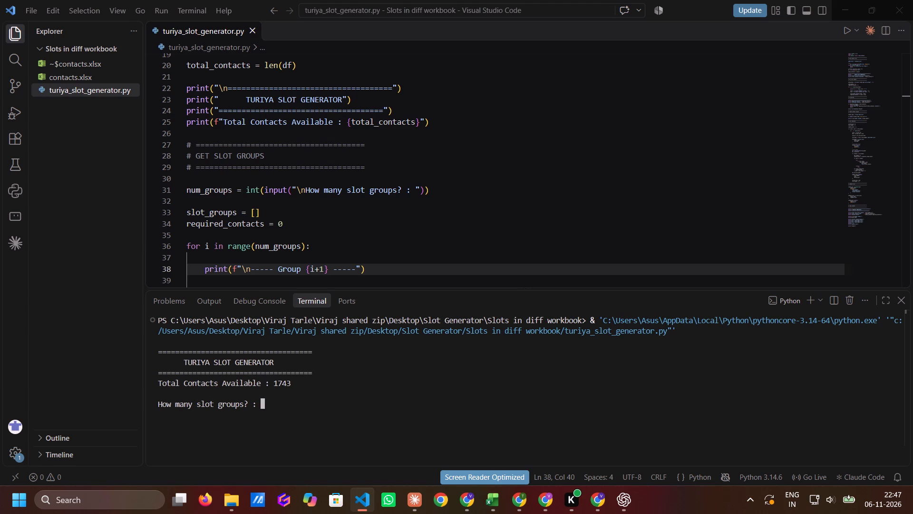
Generate 2 slot groups: group 1 with 5 slots of 300 contacts and group 2 with 1 slot of 243 contacts.
key("6")
key("BackSpace")
key("2")
key("Return")
key("5")
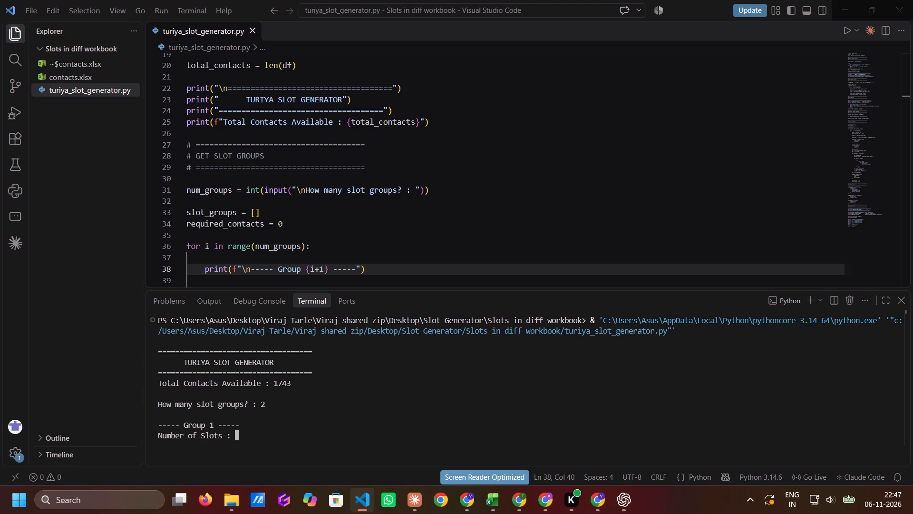
key("Return")
type("300")
key("Return")
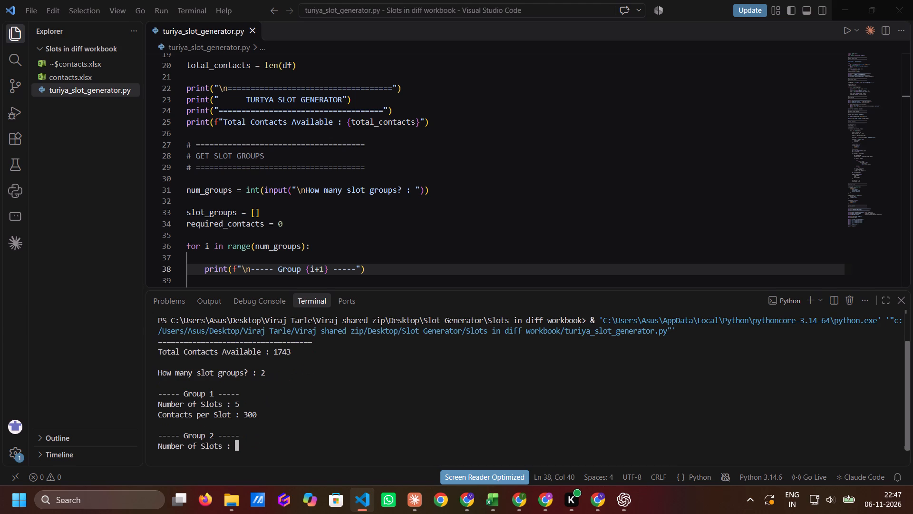
key("2")
key("BackSpace")
key("1")
key("Return")
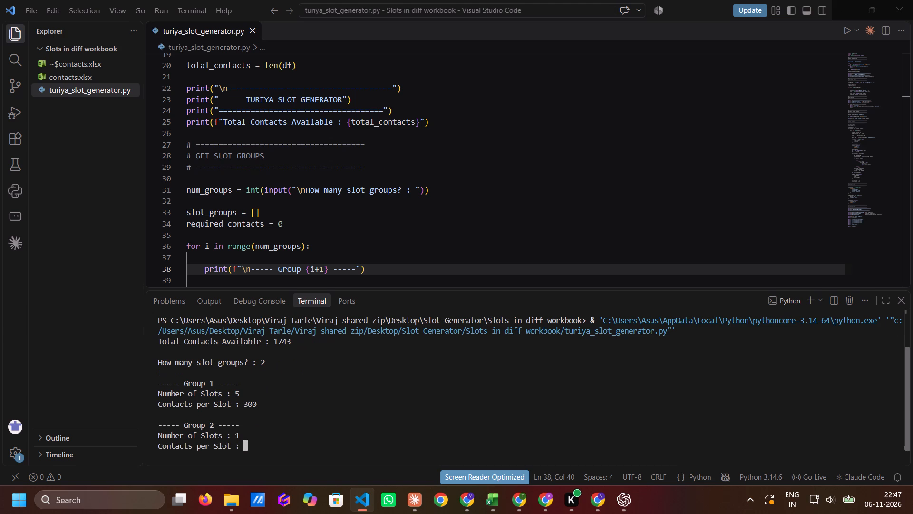
type("243")
key("Return")
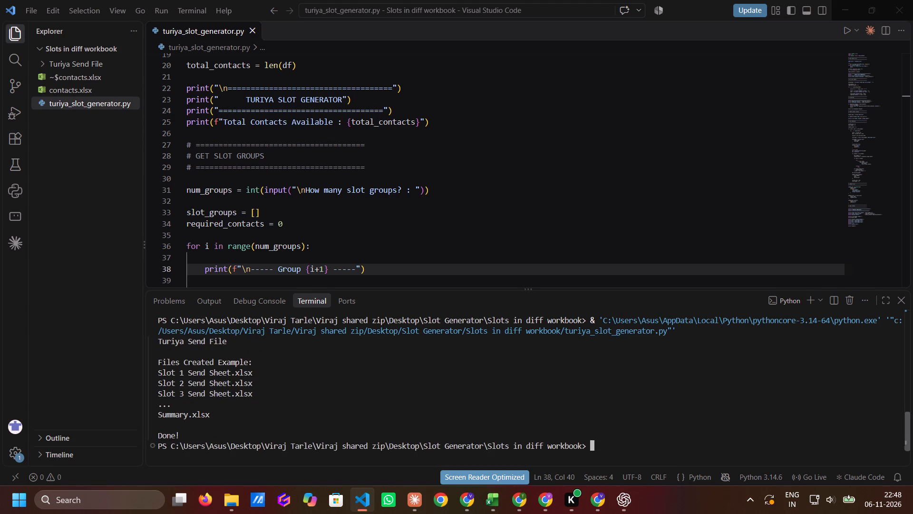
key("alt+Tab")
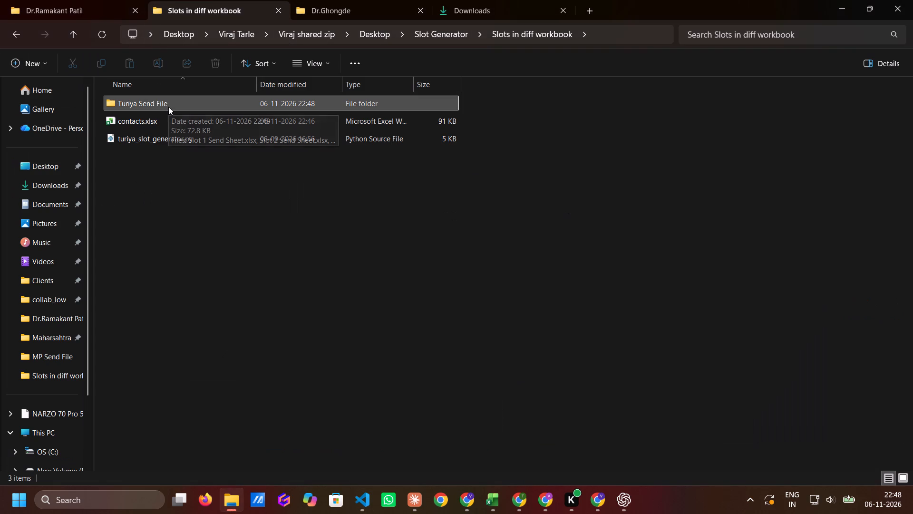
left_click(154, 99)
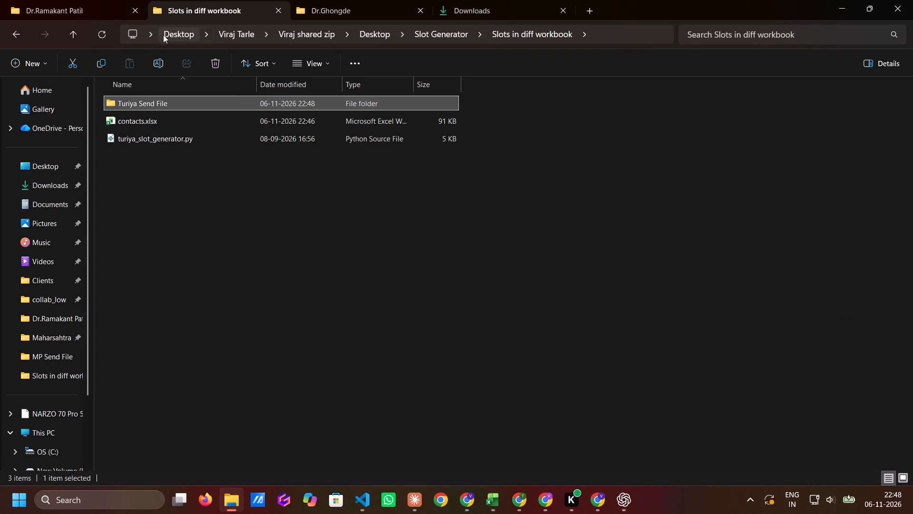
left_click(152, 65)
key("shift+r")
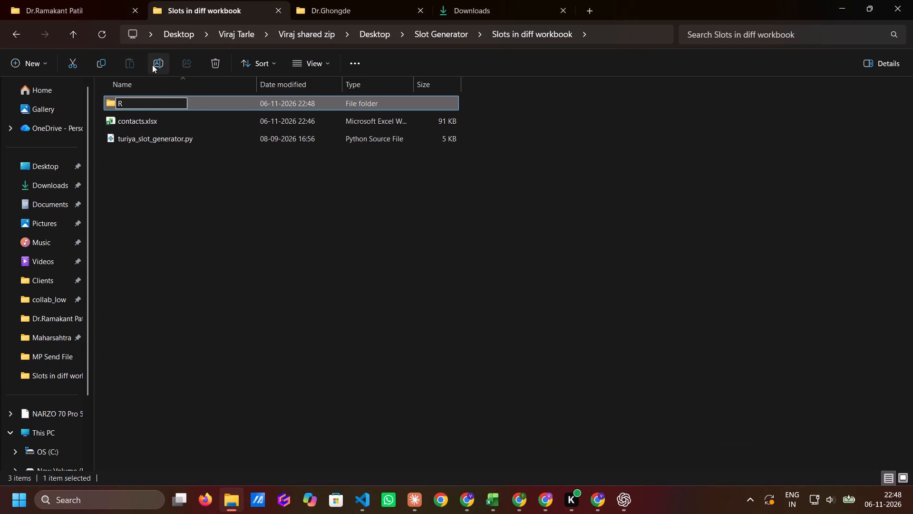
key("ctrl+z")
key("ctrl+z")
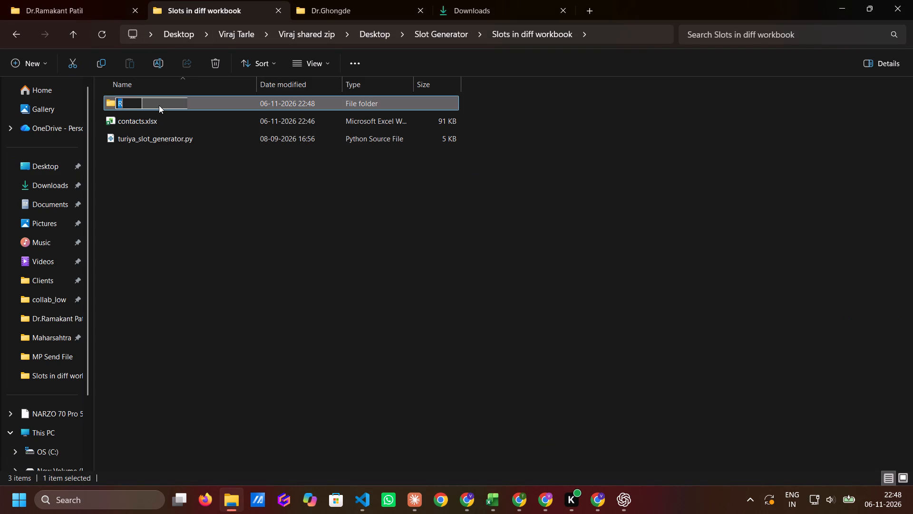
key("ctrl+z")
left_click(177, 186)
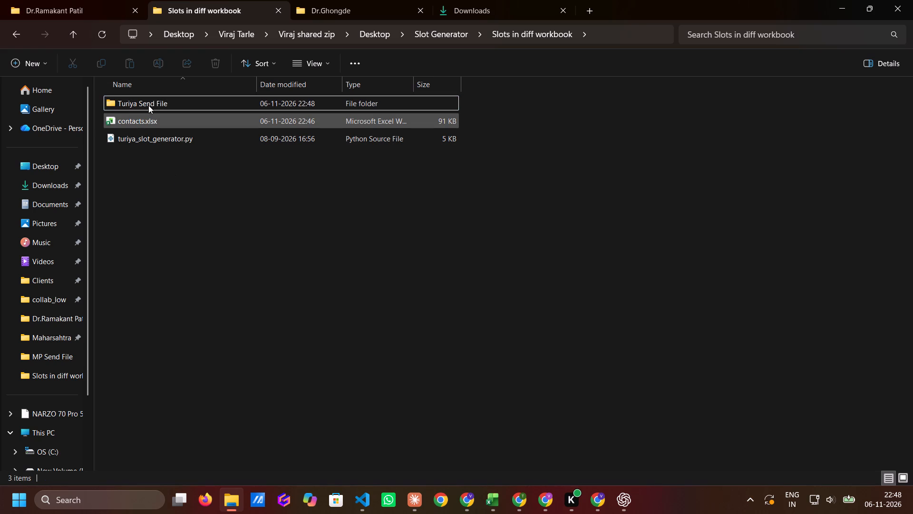
In the Slots in diff workbook folder, rename the Turiya Send File folder as Rajashtan Send File.
left_click(148, 105)
left_click(157, 63)
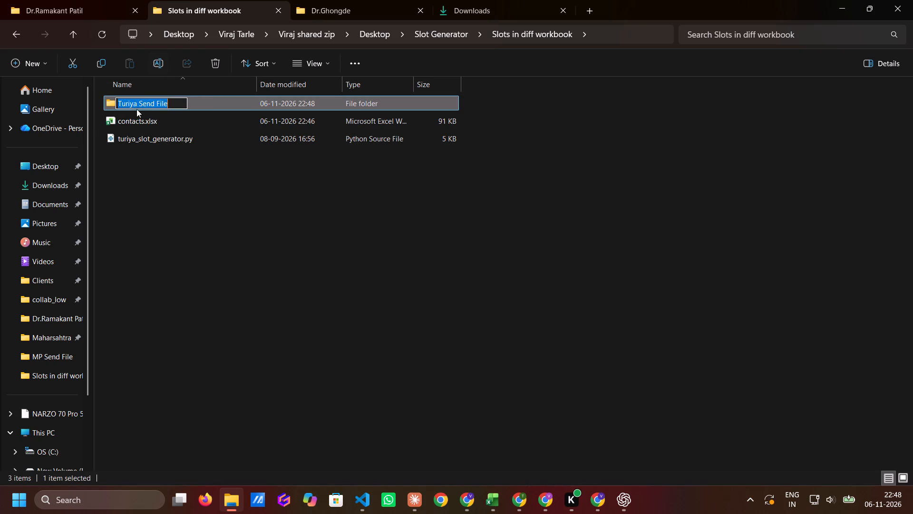
double_click(129, 103)
type("Rajashta")
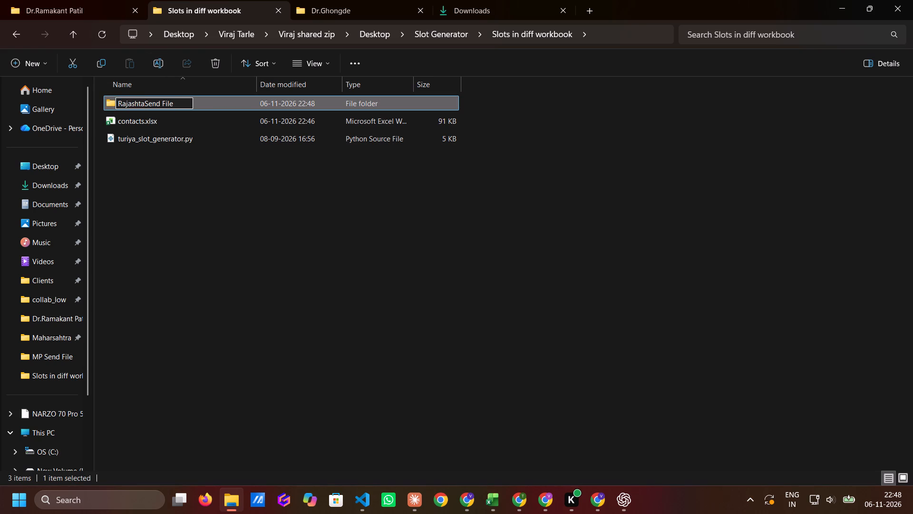
type("n")
key("space")
left_click(174, 170)
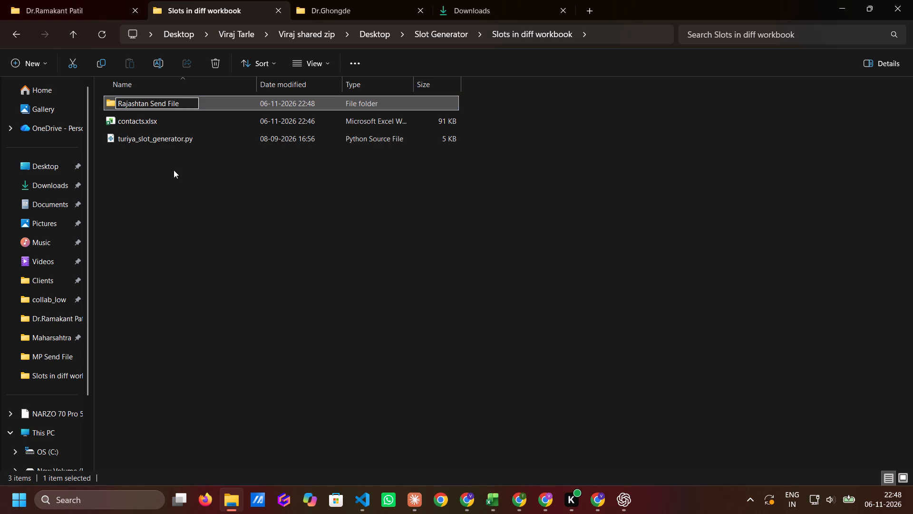
Move the Rajashtan Send File folder into the doctor's client folder, alongside the Maharsahtra and MP Send File folders.
left_click(216, 103)
key("ctrl+x")
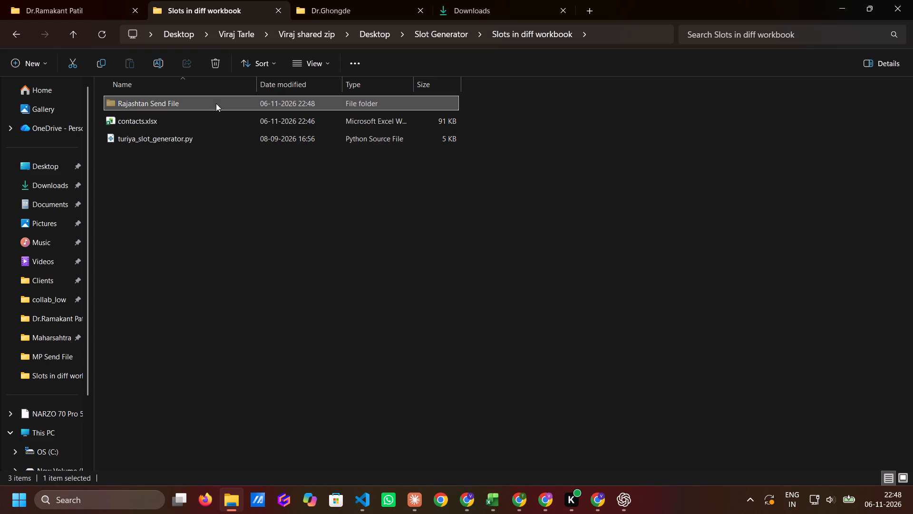
left_click(317, 15)
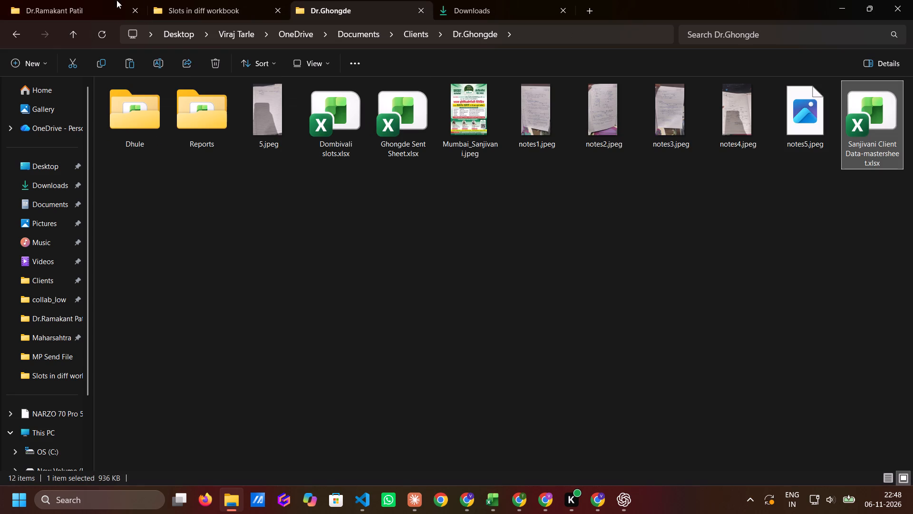
left_click(87, 0)
left_click(83, 5)
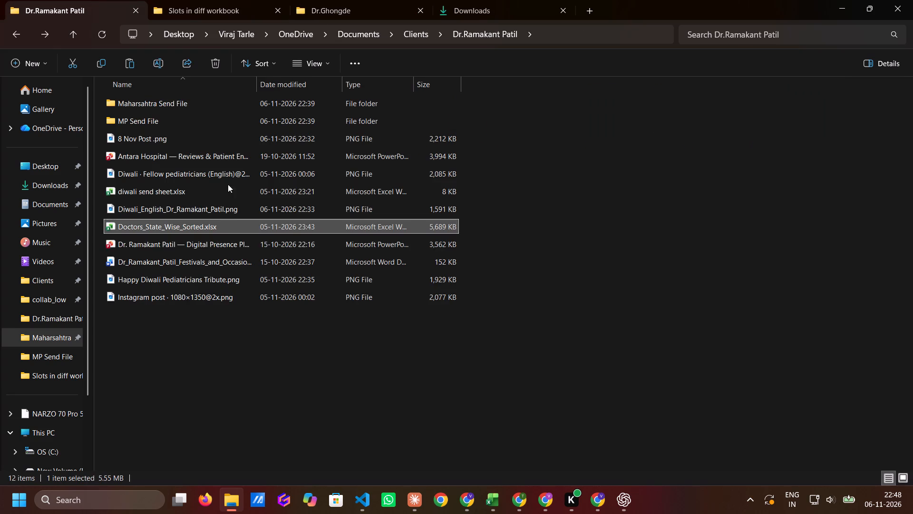
key("ctrl+v")
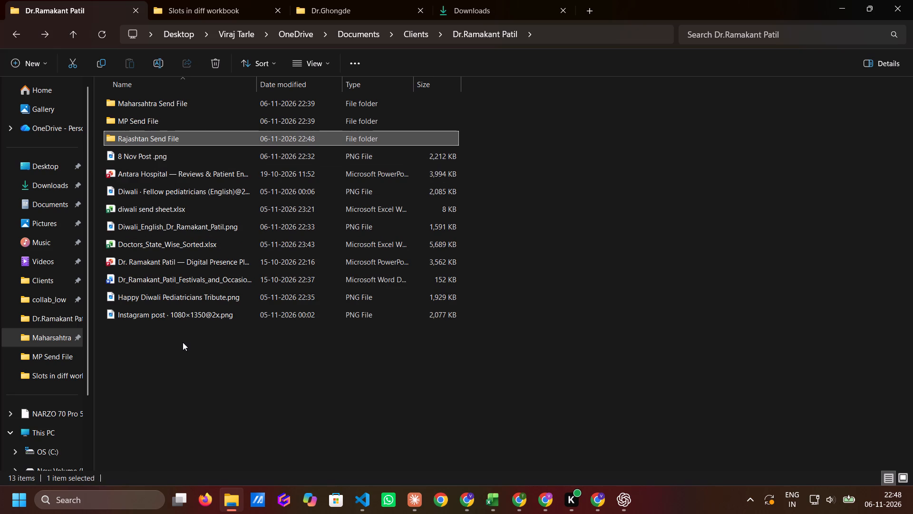
Copy Happy Diwali Pediatricians Tribute.png into the Rajashtan Send File folder.
left_click(184, 293)
key("ctrl+c")
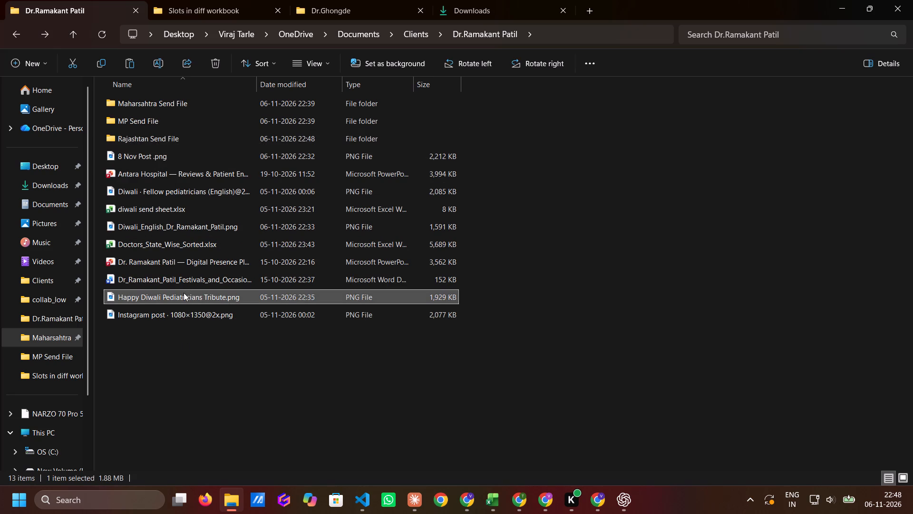
double_click(136, 141)
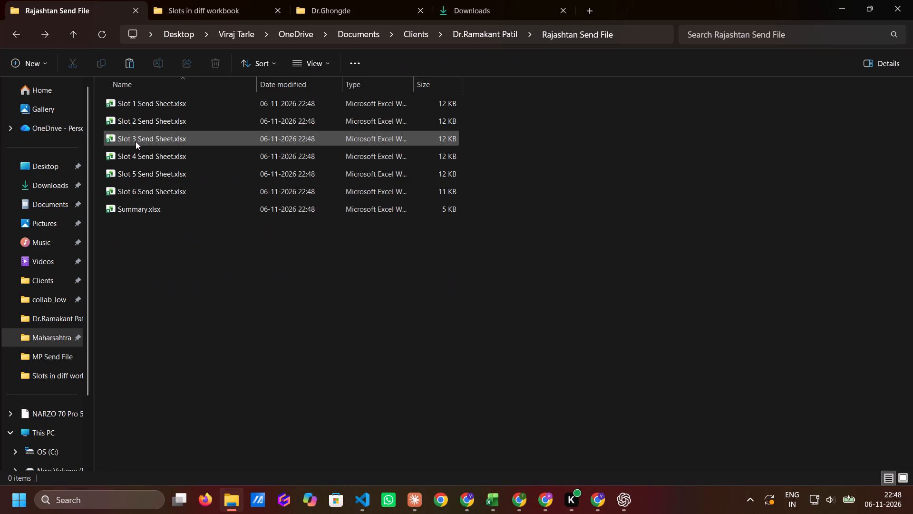
key("ctrl+v")
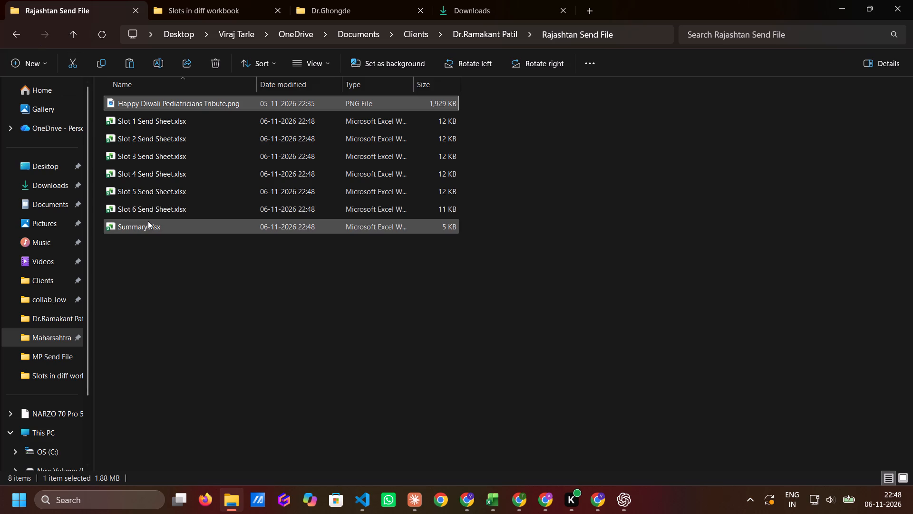
Close the already open Summary.xlsx and contacts.xlsx workbooks, and open Summary.xlsx from the Rajashtan Send File folder.
double_click(148, 221)
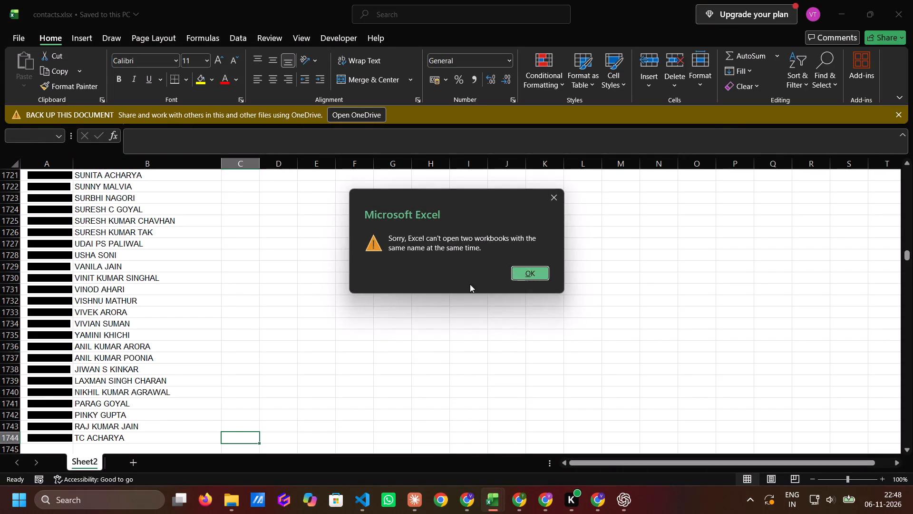
left_click(528, 267)
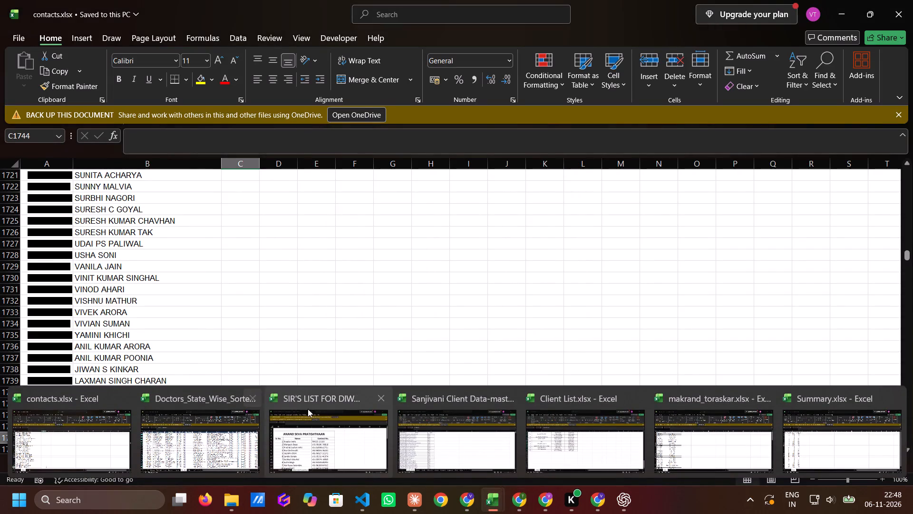
left_click(894, 398)
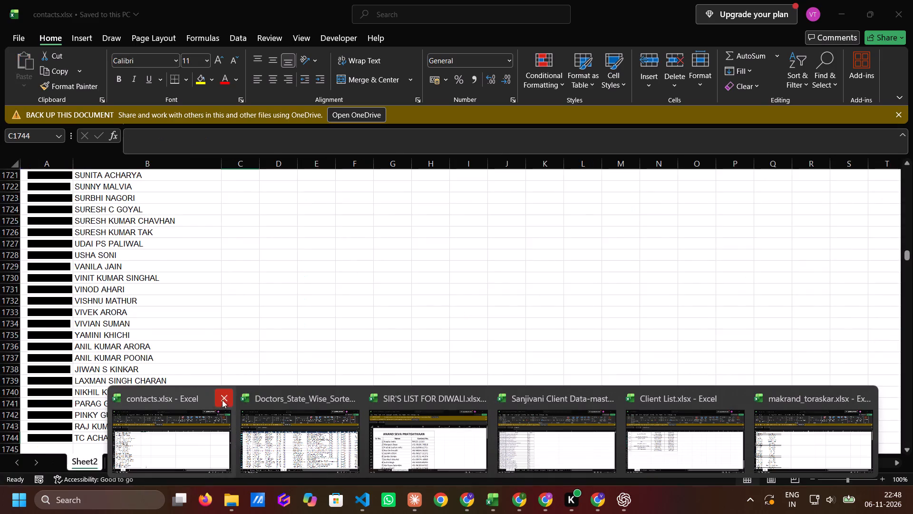
left_click(224, 400)
key("alt+Tab")
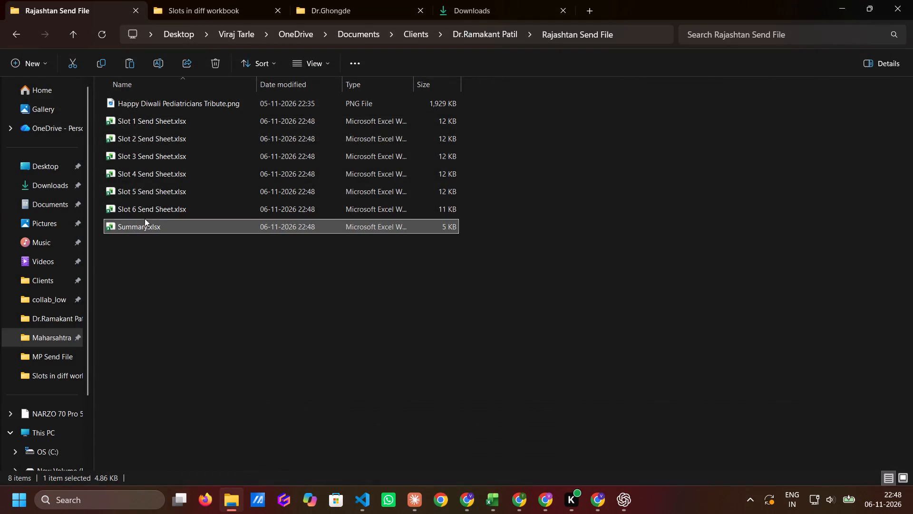
double_click(146, 224)
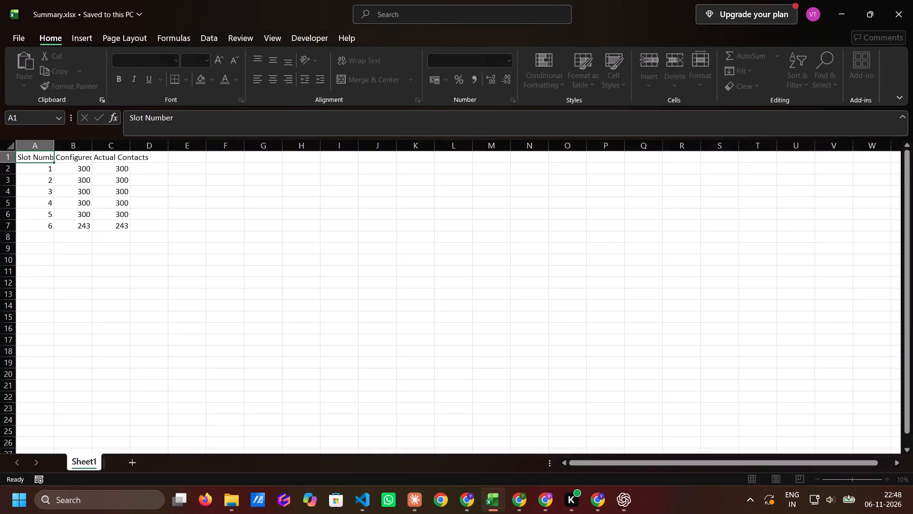
left_click(78, 183)
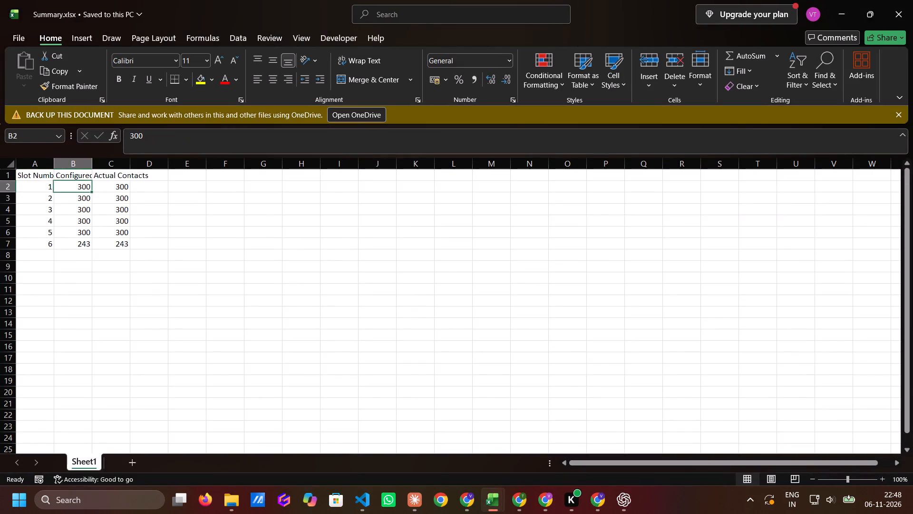
Copy the six configured slot counts, 300 for slots 1–5 and 243 for slot 6, from Summary.xlsx into the CPaaS report's Rajashtan Count column.
key("ctrl+shift+Down")
key("ctrl+c")
key("alt+Tab")
key("alt+Right")
key("alt+Right")
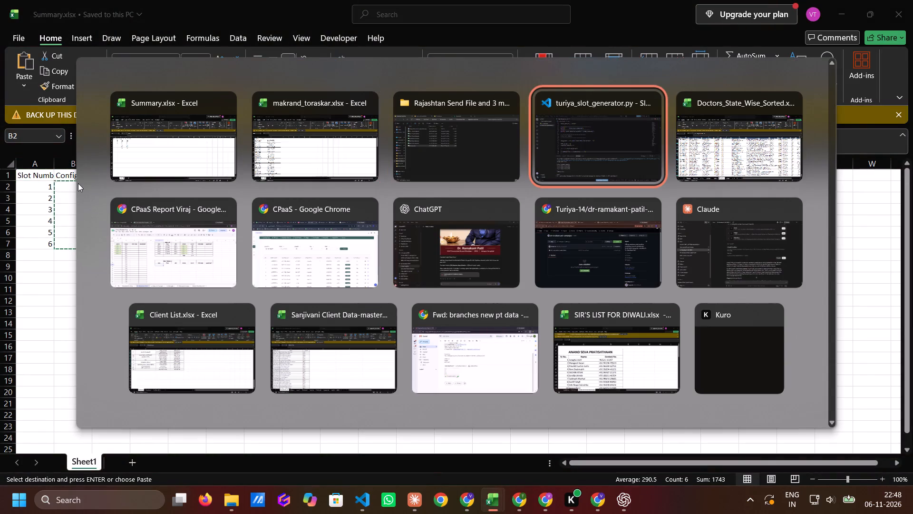
key("alt+Right")
key("alt+Left")
key("alt+Left")
key("alt+Down")
key("alt+Left")
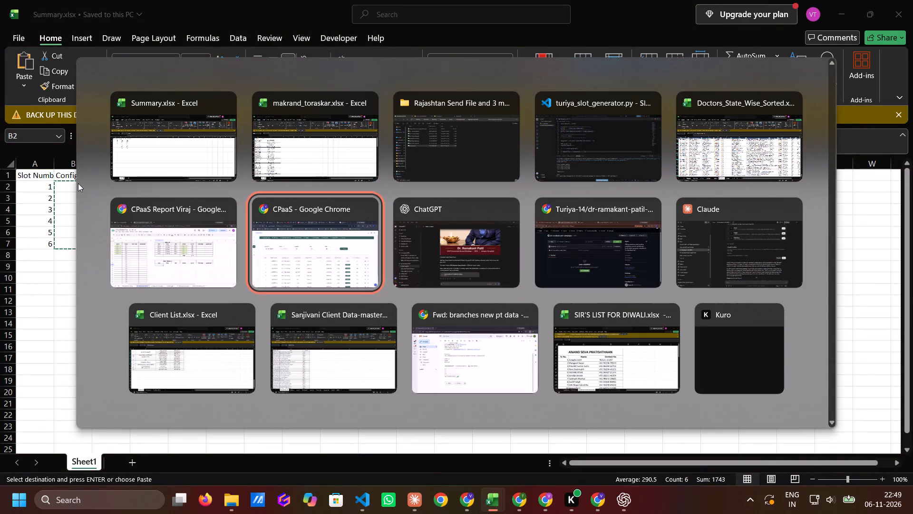
key("alt+Left")
key("Right")
key("Right")
key("Right")
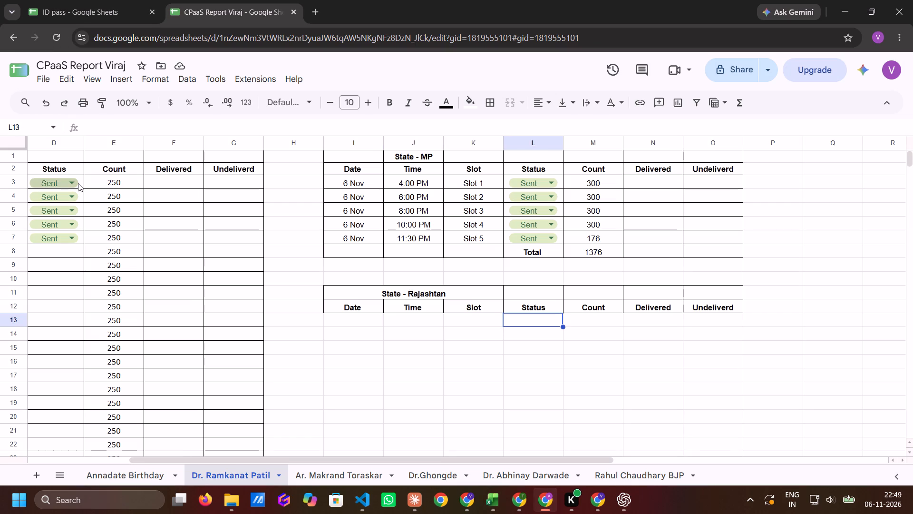
key("Right")
key("ctrl+v")
Copy the five Maharshtra times, 6:00 AM to 2:00 PM, into the Rajashtan table's Time column starting at its first row.
key("Left")
key("Left")
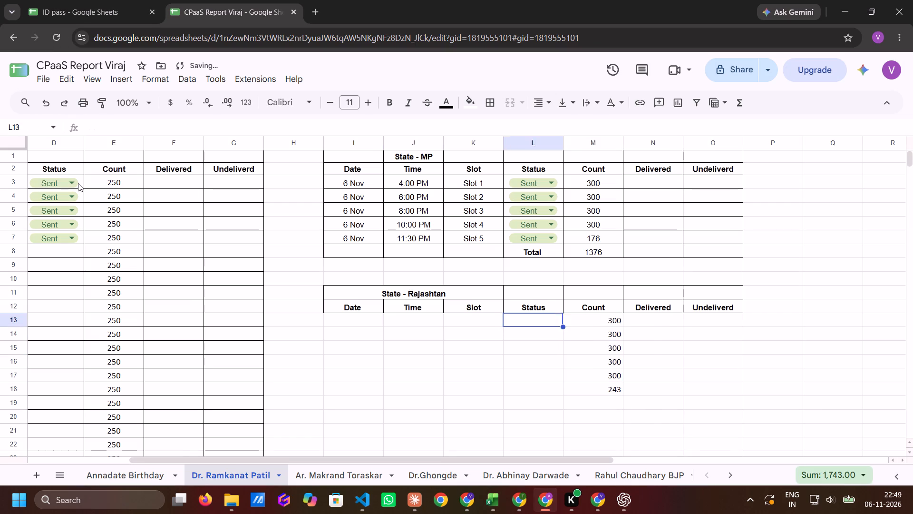
key("Left")
key("Left")
key("Left")
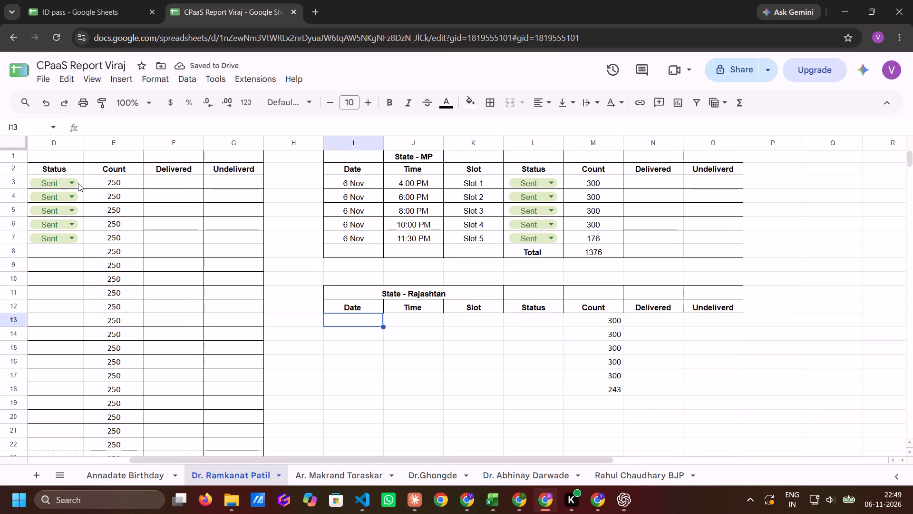
key("Left")
key("Left")
key("Left")
key("Left")
key("Left")
key("Left")
key("Left")
key("Left")
key("Left")
key("Left")
key("Left")
key("Left")
key("Left")
key("Left")
key("Up")
key("Up")
key("Up")
key("Up")
key("Up")
key("Up")
key("Up")
key("Up")
key("Up")
key("Right")
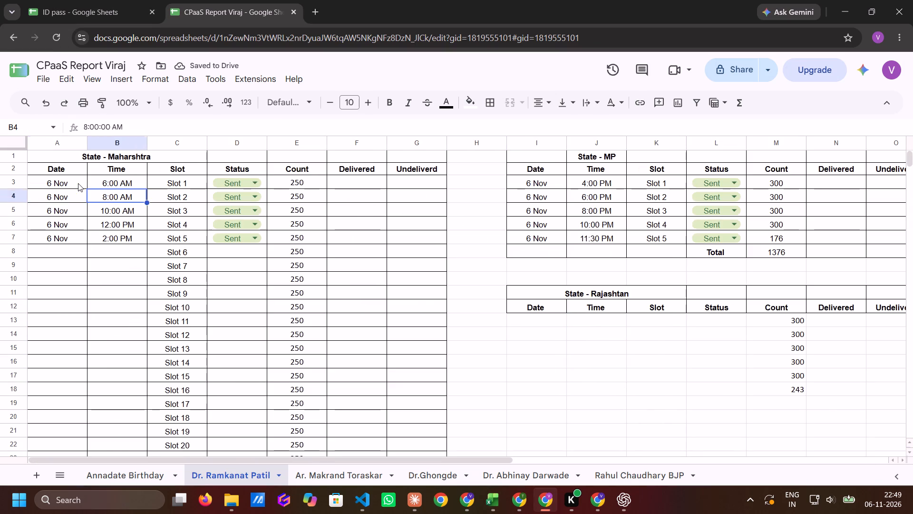
key("Up")
key("shift+Down")
key("ctrl+shift+Down")
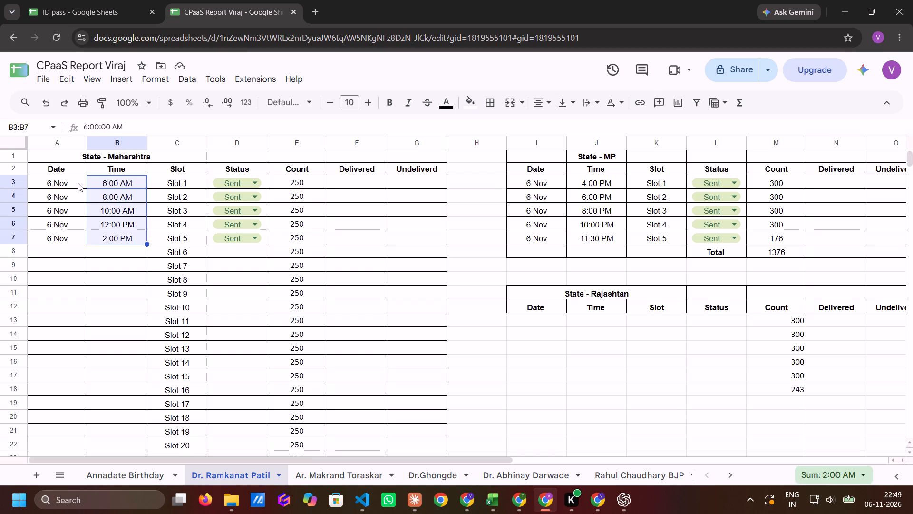
key("ctrl+c")
key("Down")
key("Right")
key("Down")
key("Right")
key("Down")
key("Down")
key("Right")
key("Down")
key("Right")
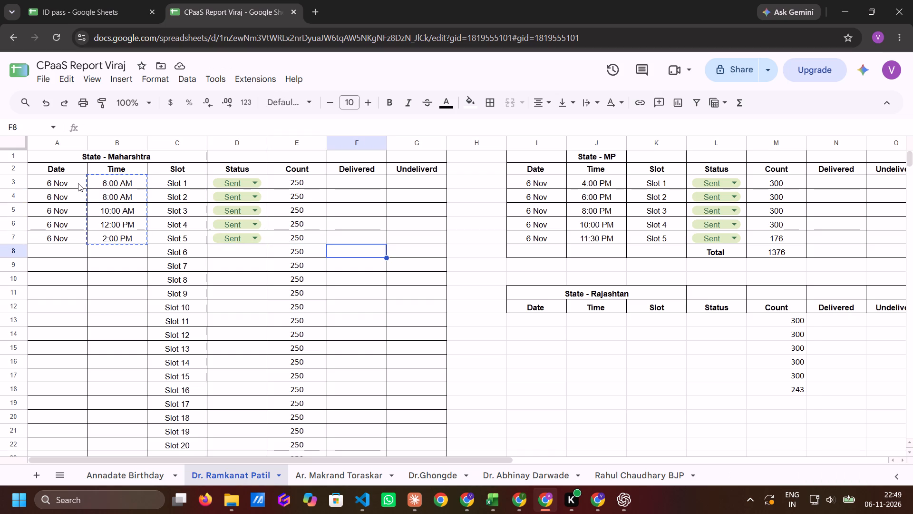
key("Down")
key("Right")
key("Right")
key("Down")
key("Right")
key("Right")
key("Down")
key("Down")
key("Down")
key("ctrl+v")
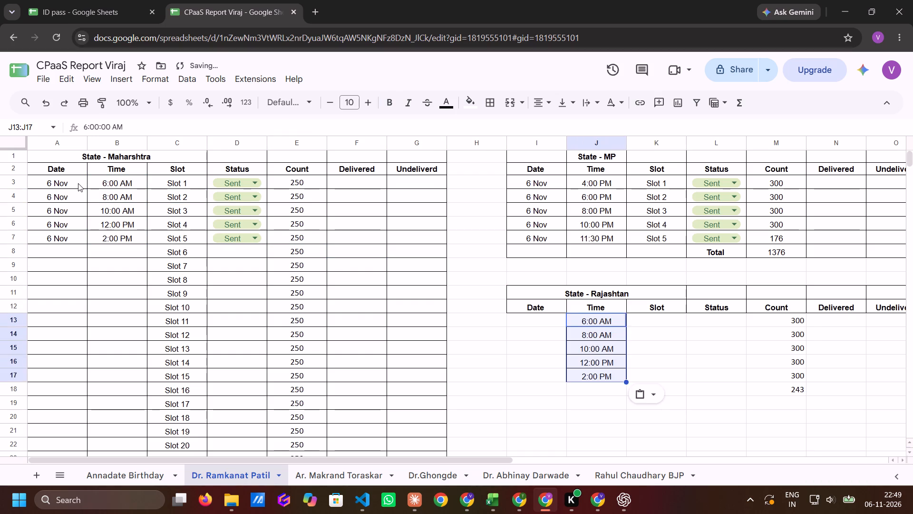
Copy the 4:00 PM time from the MP table into the sixth row of the Rajashtan table's Time column.
key("Down")
key("Down")
key("Down")
key("Down")
key("Down")
key("Up")
key("Up")
key("Up")
key("Up")
key("Up")
key("Up")
key("Up")
key("Up")
key("Up")
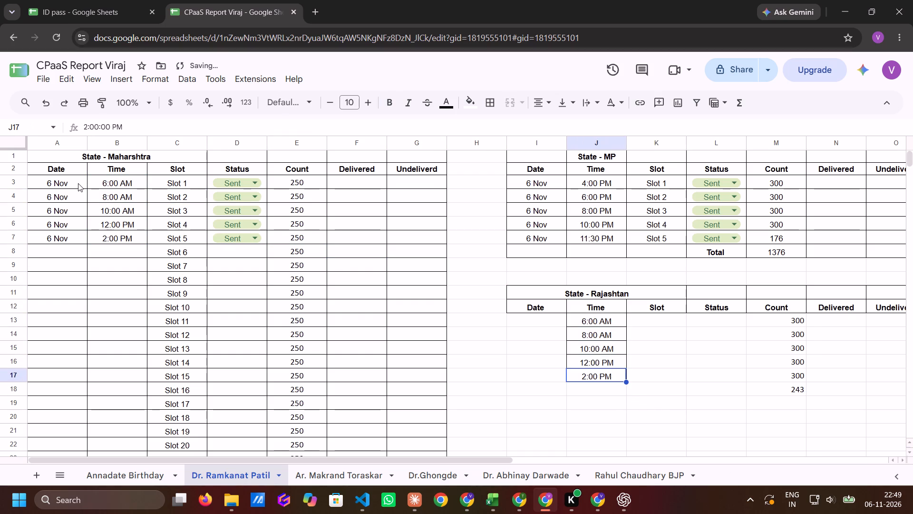
key("Up")
key("Up")
key("Up")
key("Up")
key("Up")
key("Up")
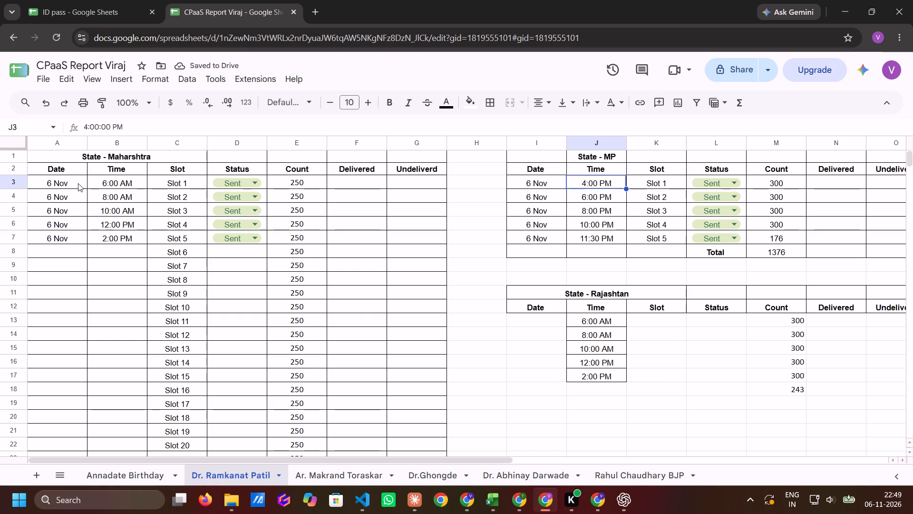
key("ctrl+shift+Down")
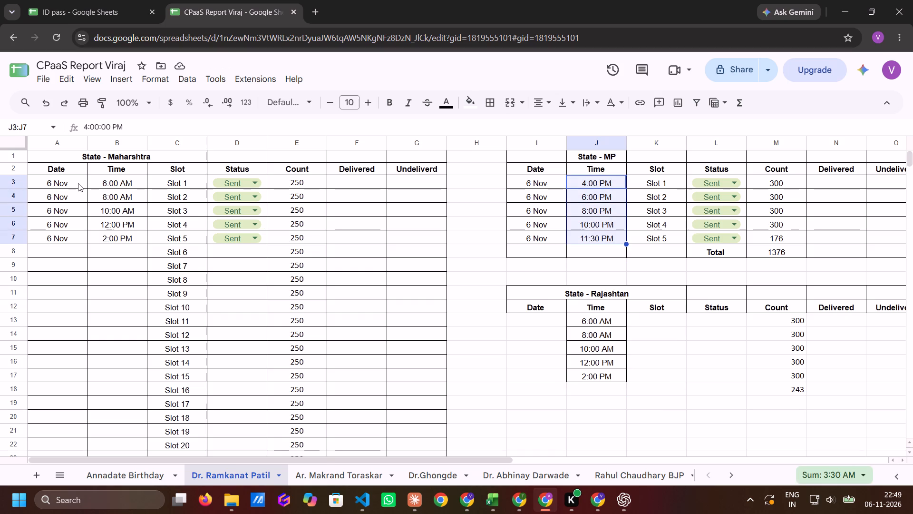
key("Up")
key("Down")
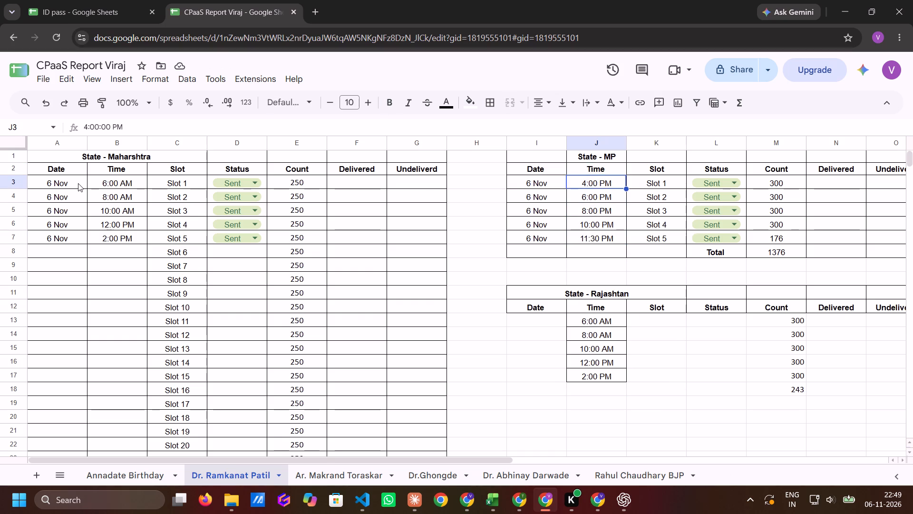
key("ctrl+c")
key("Down")
key("Down")
key("Down")
key("Down")
key("Down")
key("Down")
key("Down")
key("Down")
key("Down")
key("Down")
key("Down")
key("Down")
key("Down")
key("Down")
key("Down")
key("Down")
key("Down")
key("Up")
key("Up")
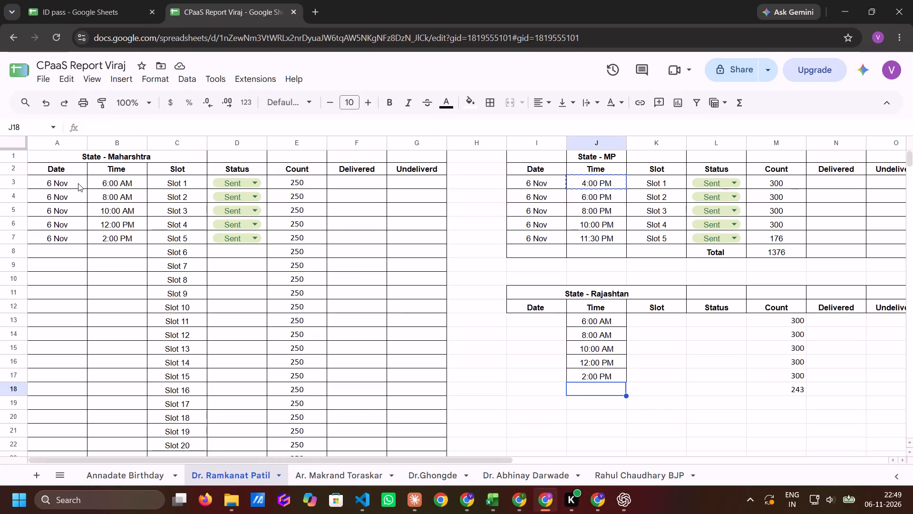
key("ctrl+v")
Fill the Rajashtan table's Slot column with Slot 1 through Slot 6.
key("Up")
key("Up")
key("Right")
key("Up")
key("Up")
key("Up")
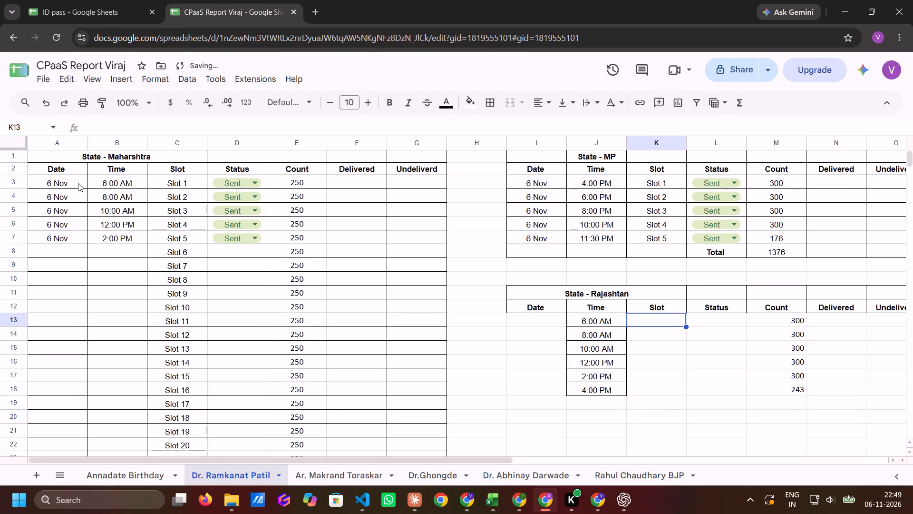
type("Slot 1")
key("Return")
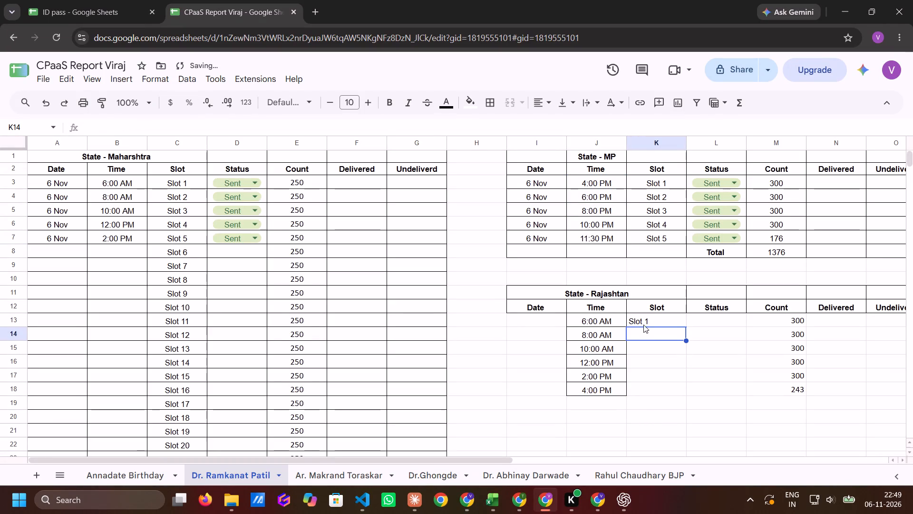
left_click(654, 319)
left_click_drag(686, 325, 682, 395)
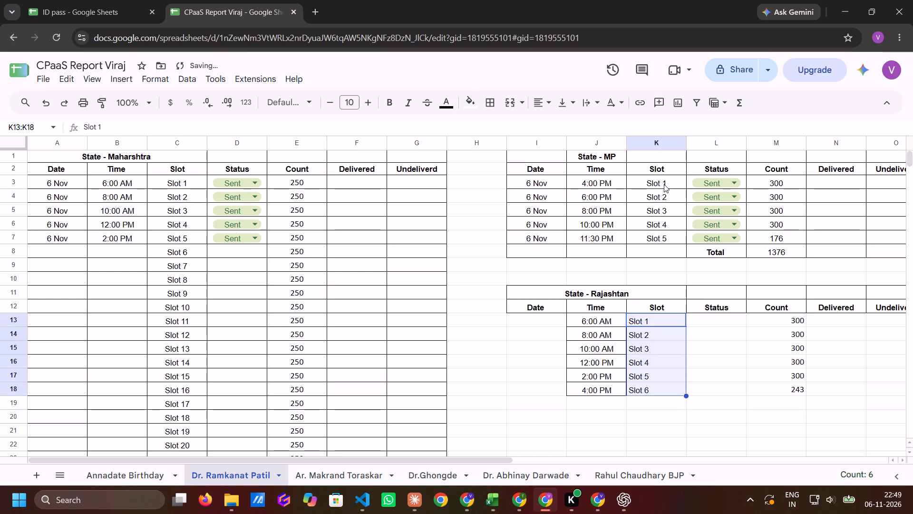
Renumber the MP table's Slot column as Slot 6 through Slot 10.
left_click(664, 184)
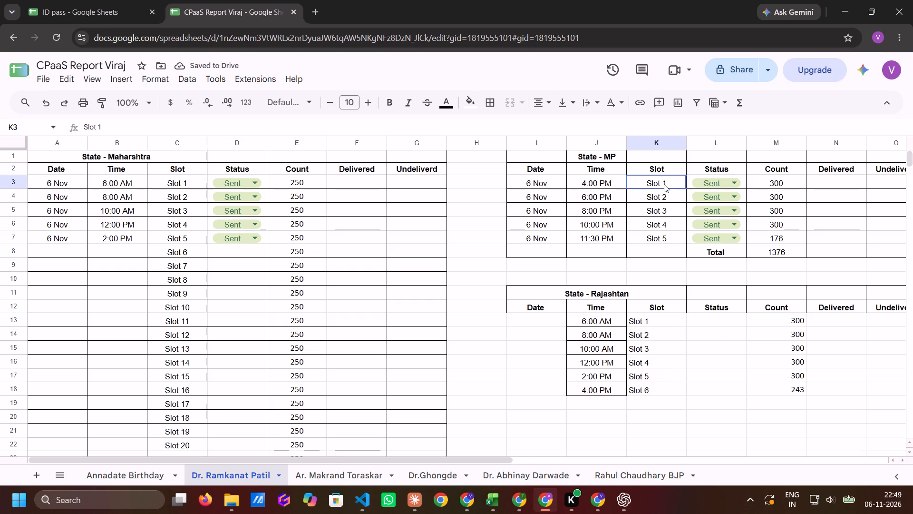
type("Slot 6")
key("Return")
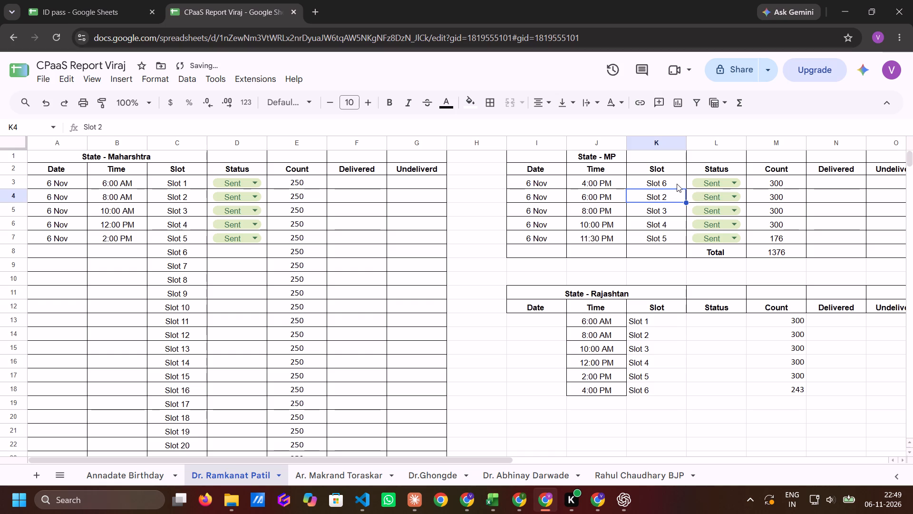
left_click(677, 184)
left_click_drag(686, 189, 685, 237)
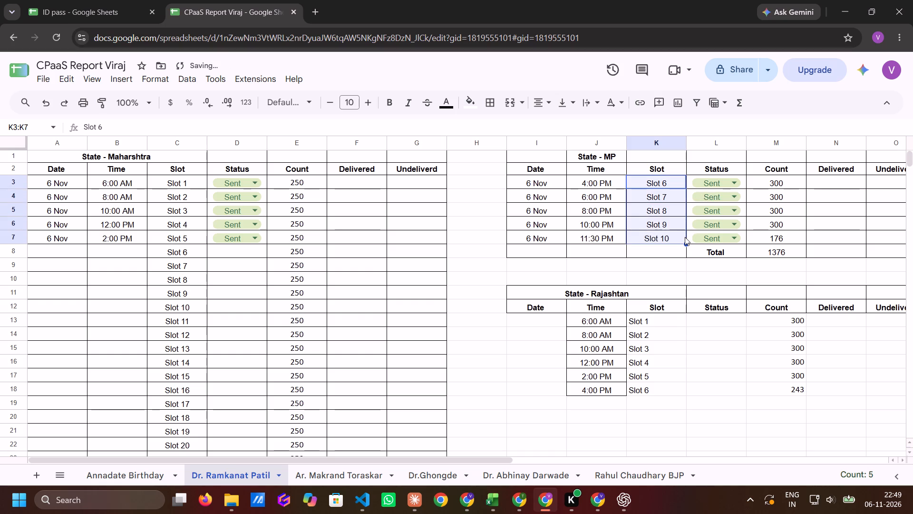
Enter the date 7 Nov in all six rows of the Rajashtan table's Date column.
left_click(537, 324)
type("7 Nov")
key("Return")
key("Up")
key("ctrl+c")
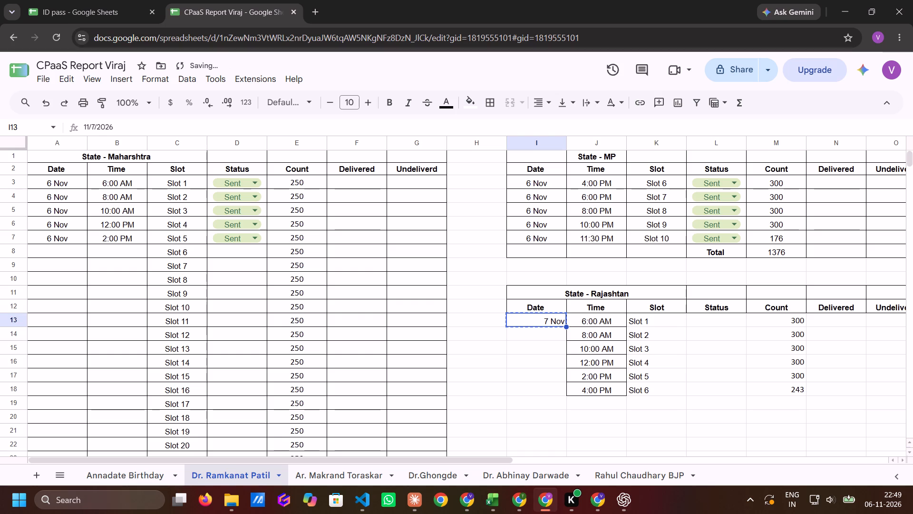
key("Down")
key("shift+Down")
key("shift+Down")
key("shift+Down")
key("shift+Down")
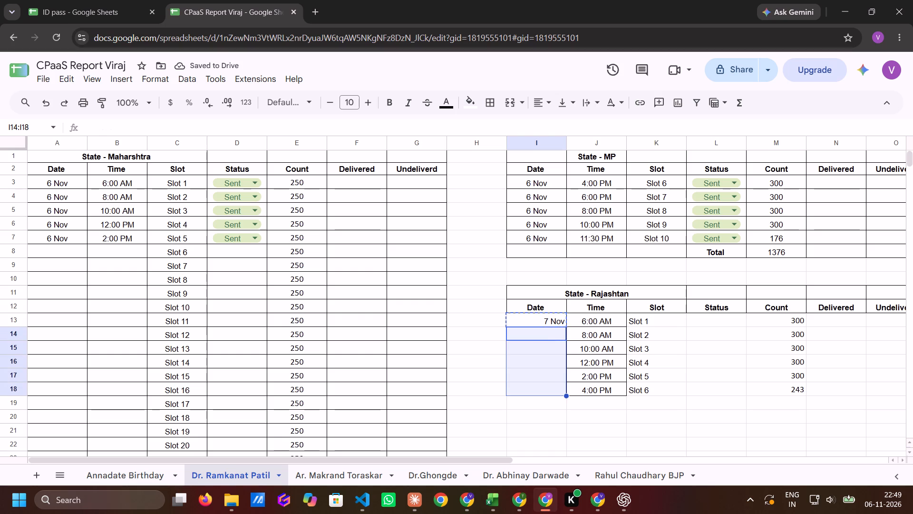
key("ctrl+v")
Copy a Sent status dropdown from the MP table into the first Status row of the Rajashtan table.
key("Right")
key("Right")
key("Up")
key("Right")
key("Up")
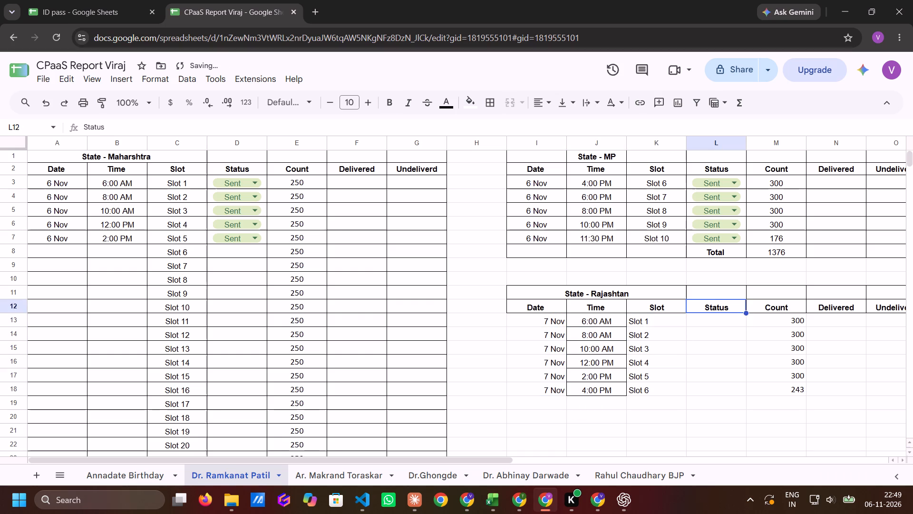
key("Up")
key("Up")
key("Up")
key("Up")
key("Up")
key("ctrl+c")
key("Down")
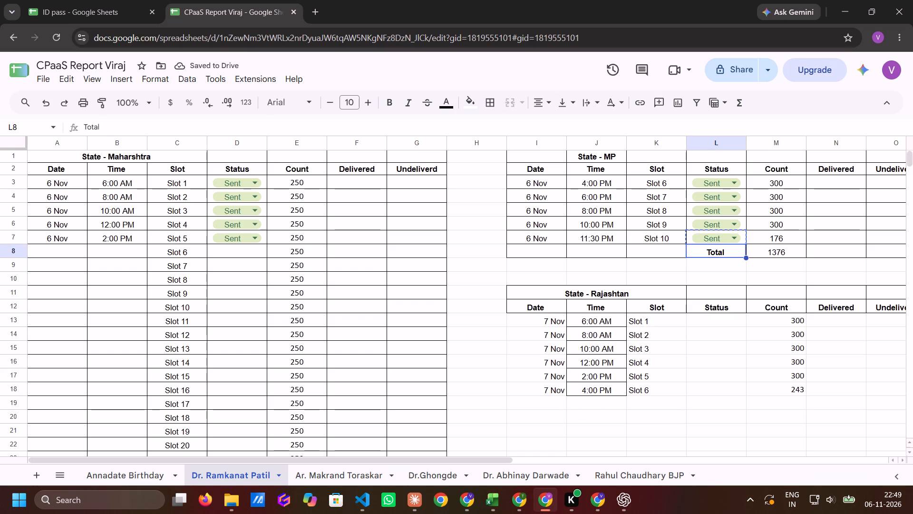
key("Down")
key("Down")
key("Down")
key("Down")
key("Down")
key("ctrl+v")
key("Down")
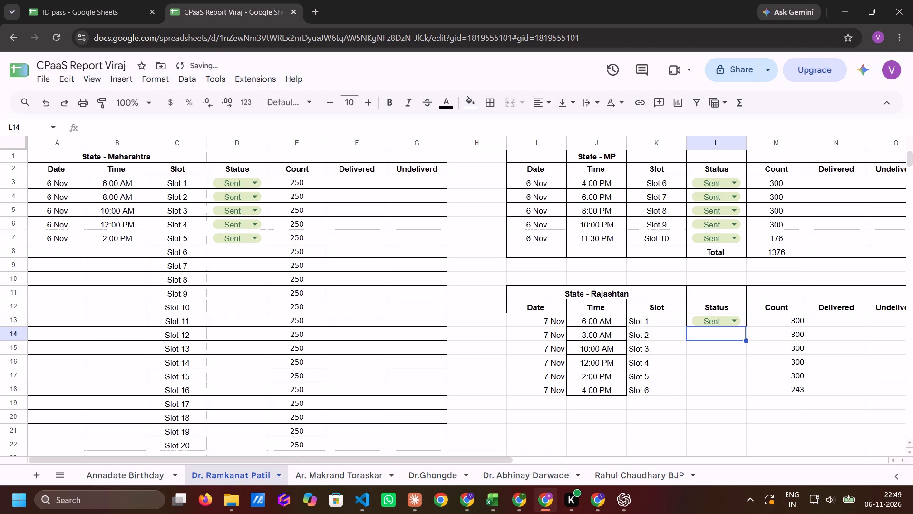
Change the Rajashtan table's first Status entry, for Slot 1, to Scheduled.
key("Up")
key("Return")
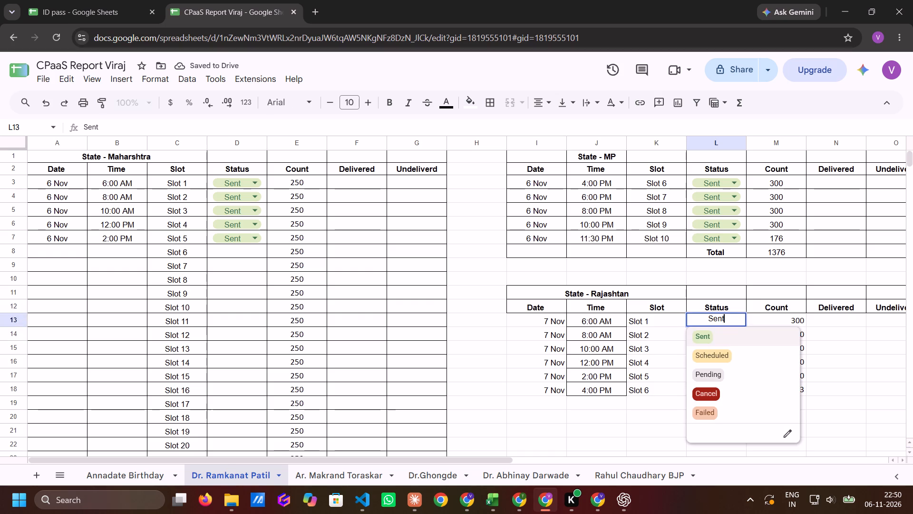
key("Down")
key("Return")
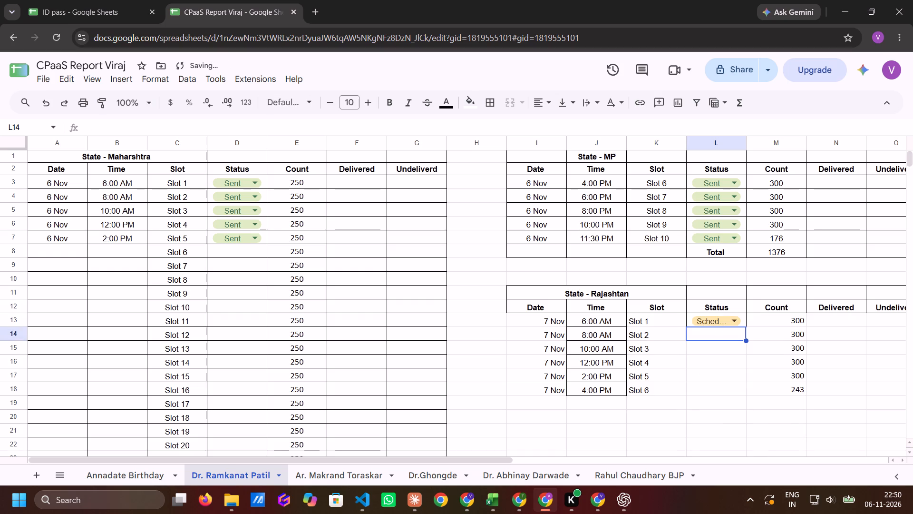
Copy the Scheduled status from Slot 1 to the Slot 2 through Slot 6 rows of the Rajashtan table.
key("Up")
key("ctrl+c")
key("Down")
key("shift+Down")
key("shift+Down")
key("shift+Down")
key("shift+Down")
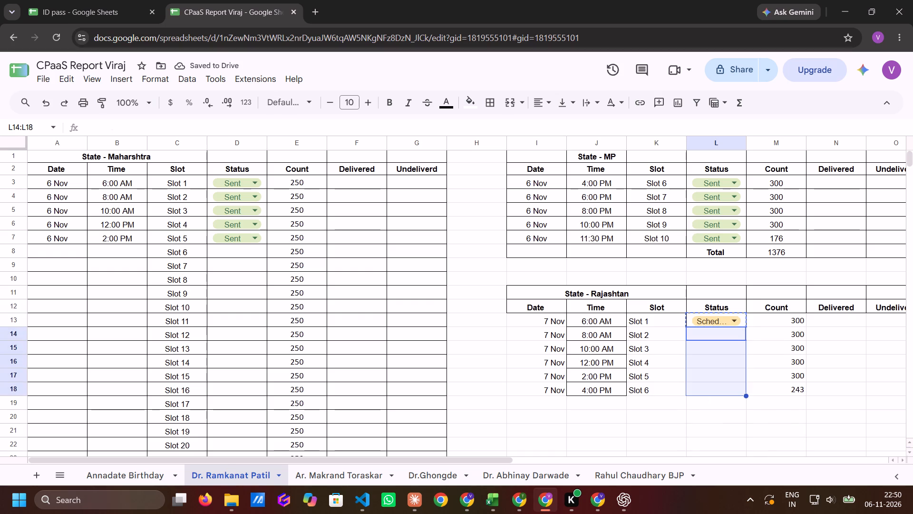
key("ctrl+v")
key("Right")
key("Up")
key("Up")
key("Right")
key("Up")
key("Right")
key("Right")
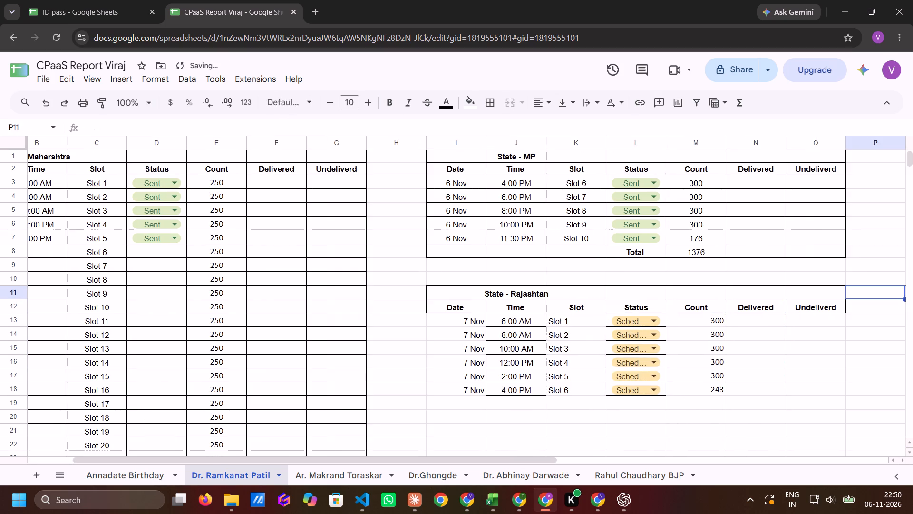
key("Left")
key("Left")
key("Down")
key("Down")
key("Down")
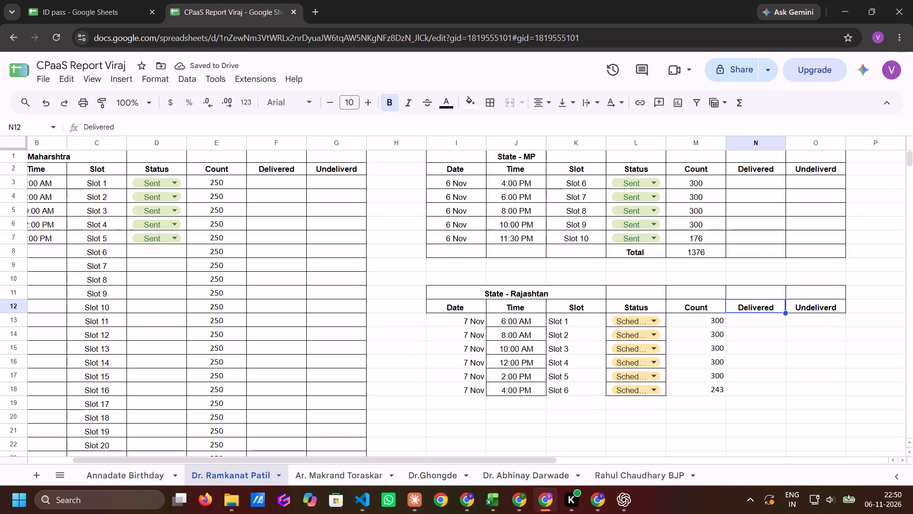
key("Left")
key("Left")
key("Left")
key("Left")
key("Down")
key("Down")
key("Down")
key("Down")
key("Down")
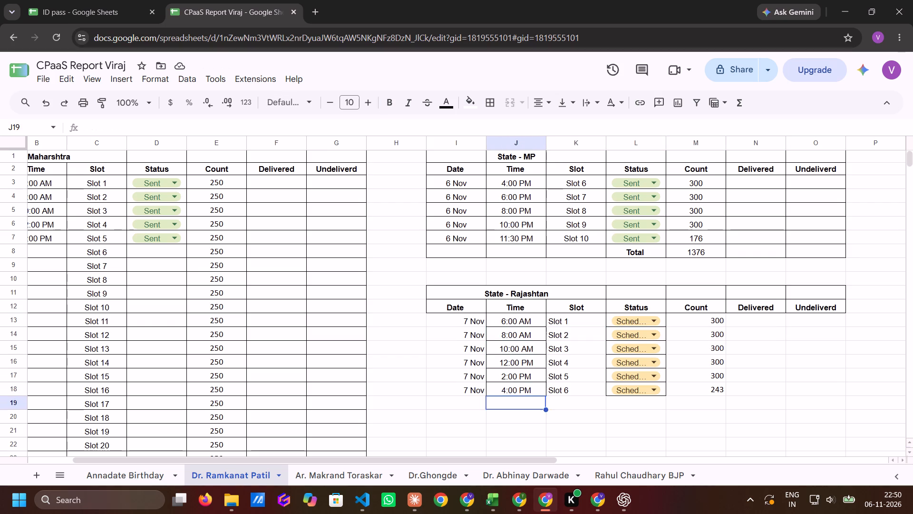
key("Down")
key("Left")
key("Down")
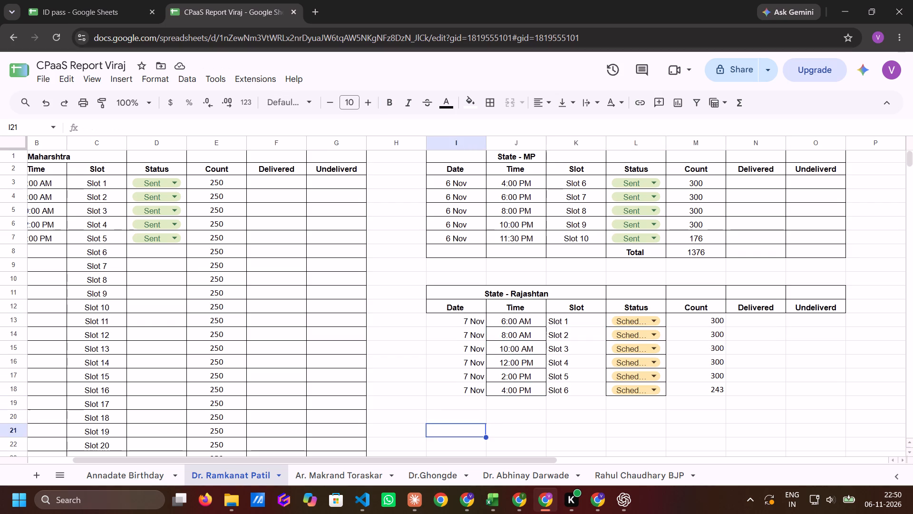
Copy the Rajashtan table's title and header rows, Date through Undeliverd, to row 21 below the table.
key("Up")
key("Up")
key("Up")
key("Up")
key("Up")
key("Up")
key("Up")
key("Up")
key("Up")
key("Up")
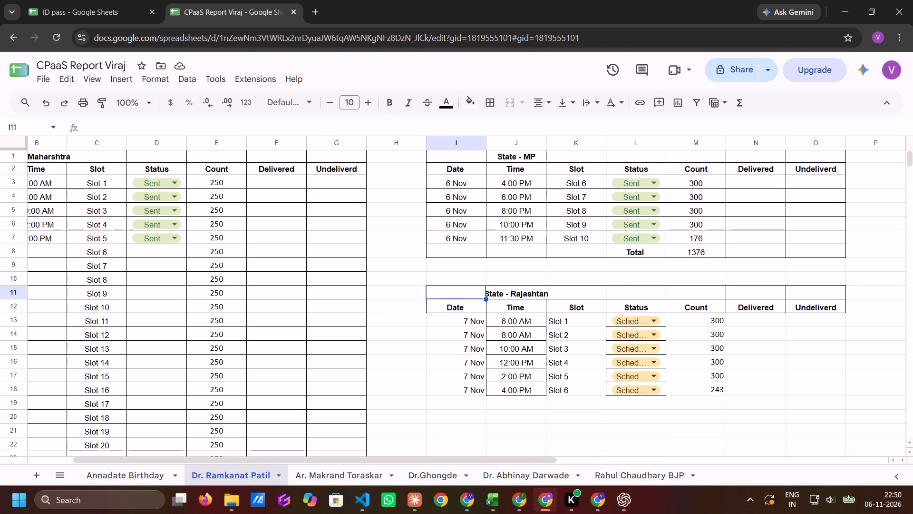
key("shift+Right")
key("shift+Down")
key("shift+Right")
key("shift+Right")
key("shift+Right")
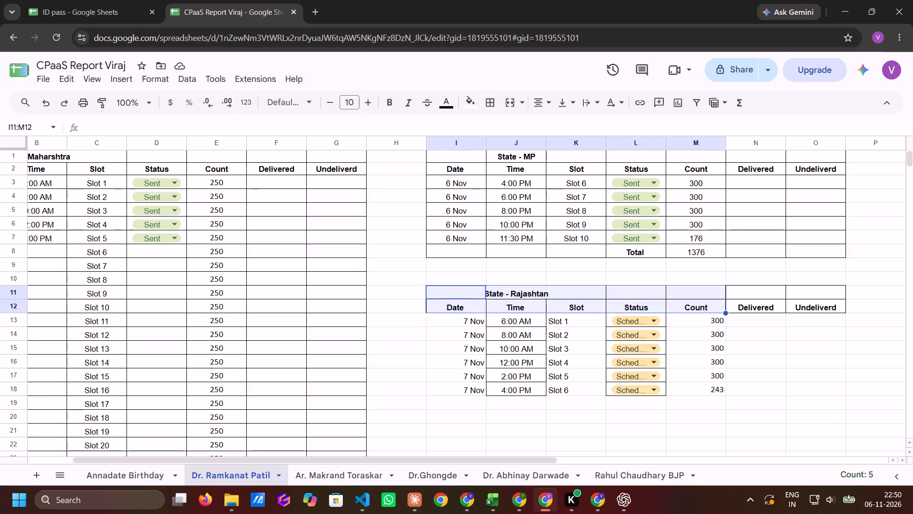
key("shift+Right")
key("shift+Right")
key("ctrl+c")
key("Down")
key("Down")
key("Down")
key("Down")
key("Down")
key("Down")
key("Down")
key("Down")
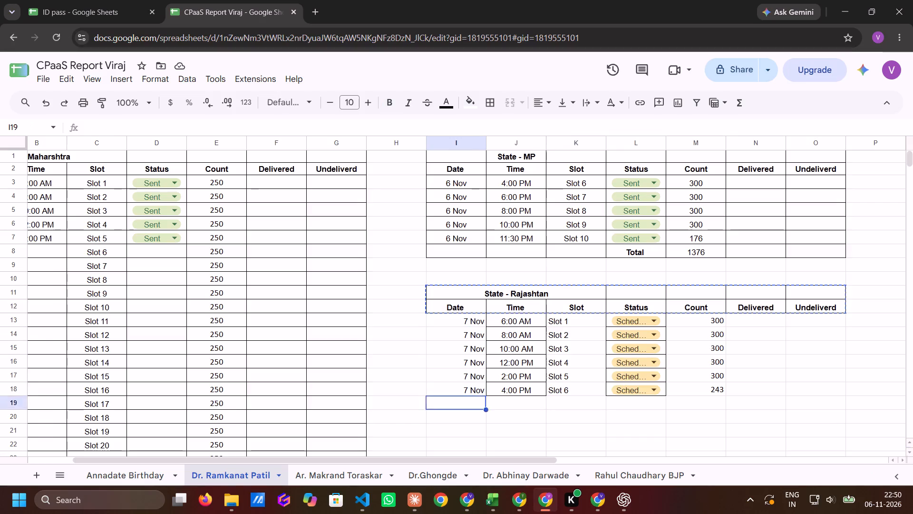
key("Down")
key("Down")
key("ctrl+v")
key("Down")
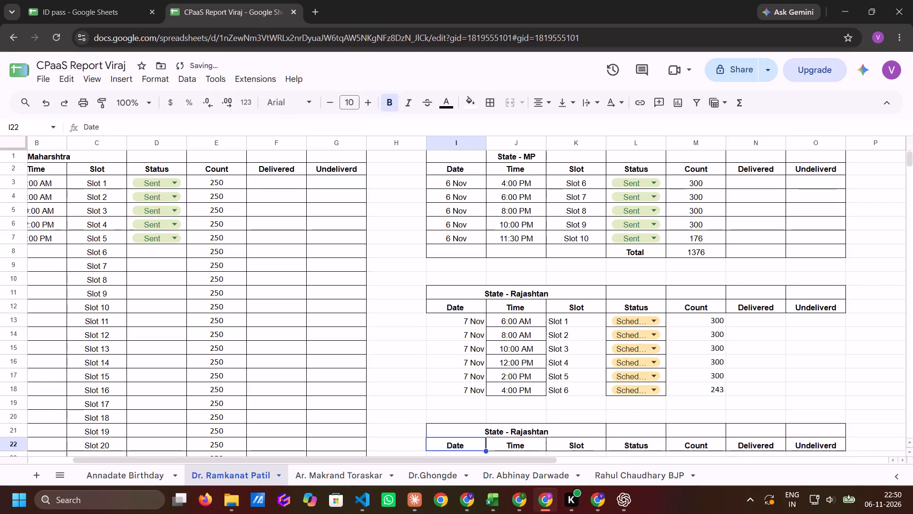
key("Down")
key("Down")
key("Down")
key("Up")
key("Up")
Switch to the Doctors_State_Wise_Sorted.xlsx workbook in Excel and open its Summary sheet.
key("alt+Tab")
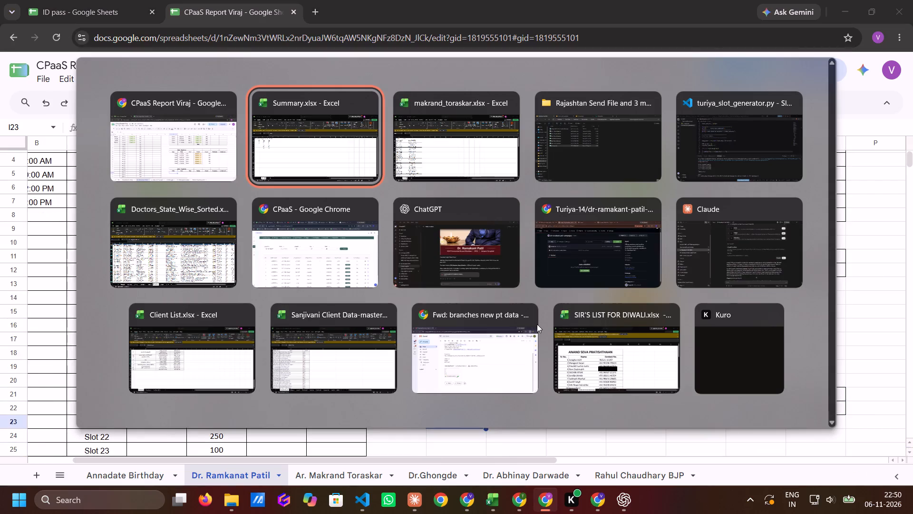
key("alt+Down")
key("alt+Up")
key("alt+Right")
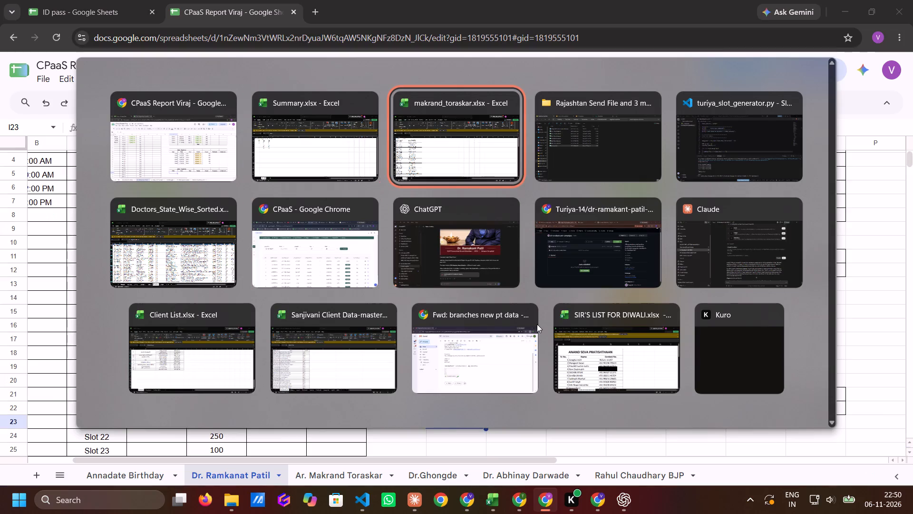
key("alt+Down")
key("alt+Down")
key("alt+Left")
key("alt+Left")
key("alt+Down")
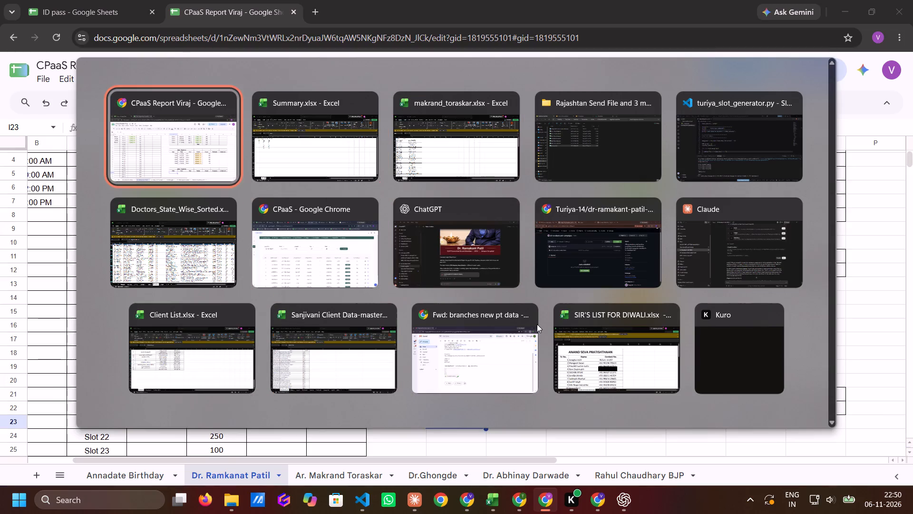
key("alt+Right")
key("alt+Down")
key("alt+Down")
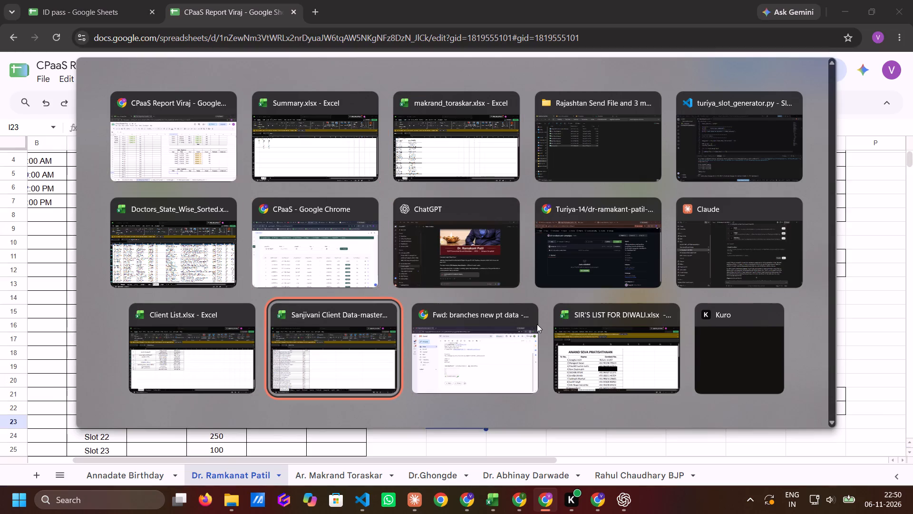
key("alt+Left")
key("alt+Up")
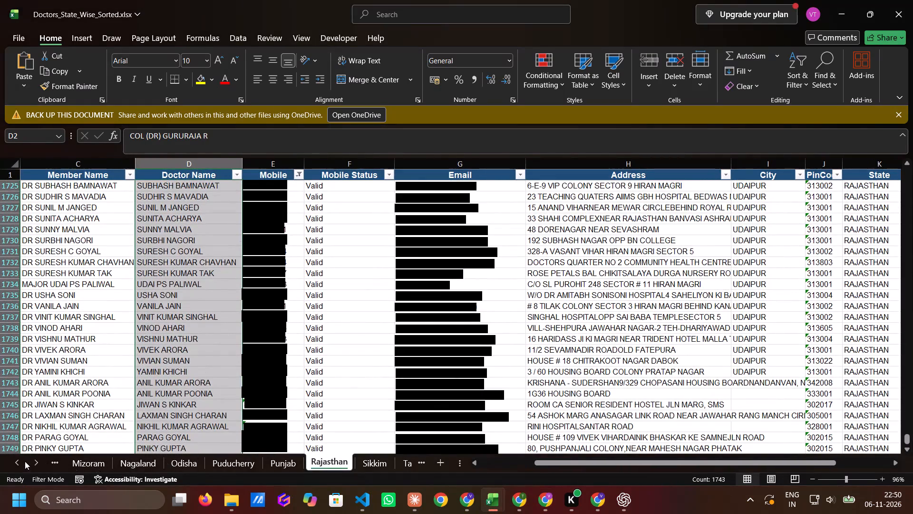
triple_click(25, 461)
triple_click(25, 461)
triple_click(25, 461)
triple_click(25, 461)
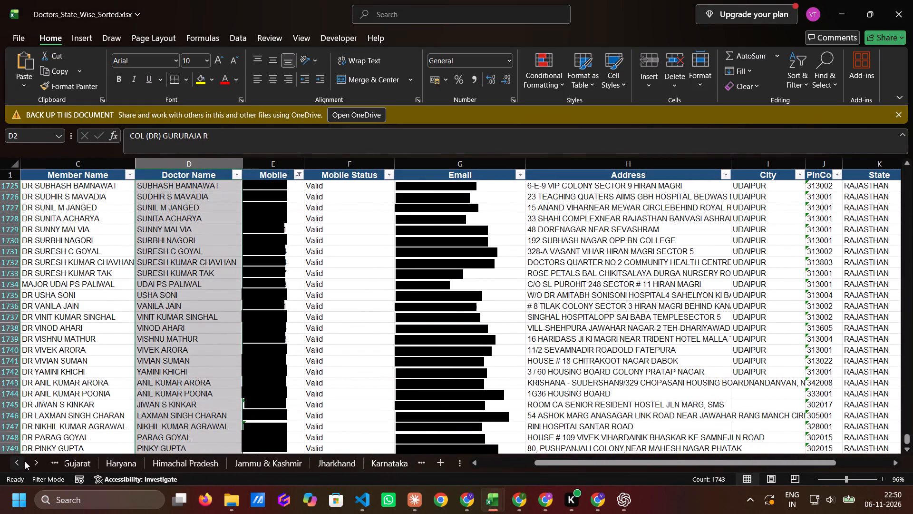
triple_click(25, 461)
triple_click(25, 461)
triple_click(25, 461)
triple_click(25, 461)
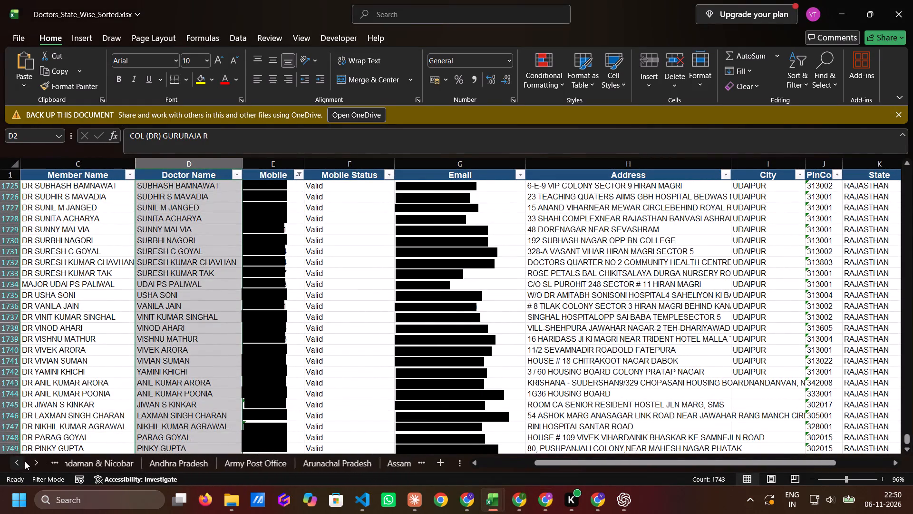
triple_click(25, 461)
left_click(25, 461)
left_click_drag(25, 461, 93, 464)
left_click(93, 464)
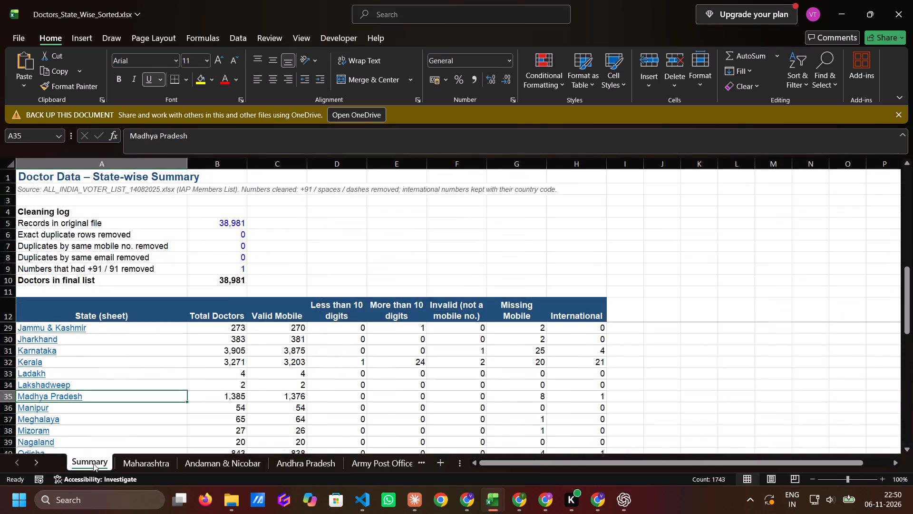
Examine the valid mobile counts per state in the state-wise summary, including the count for Gujarat.
scroll(156, 376, "down", 1)
scroll(165, 413, "up", 1)
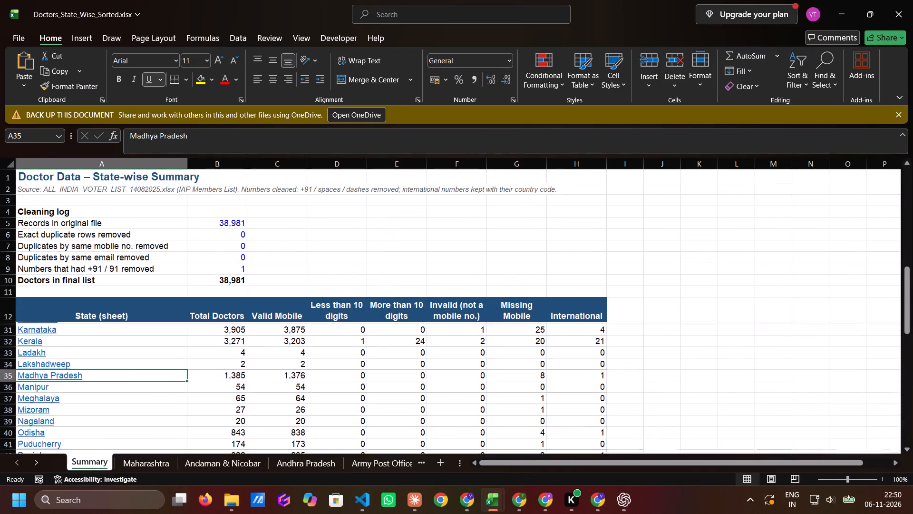
scroll(475, 260, "down", 1)
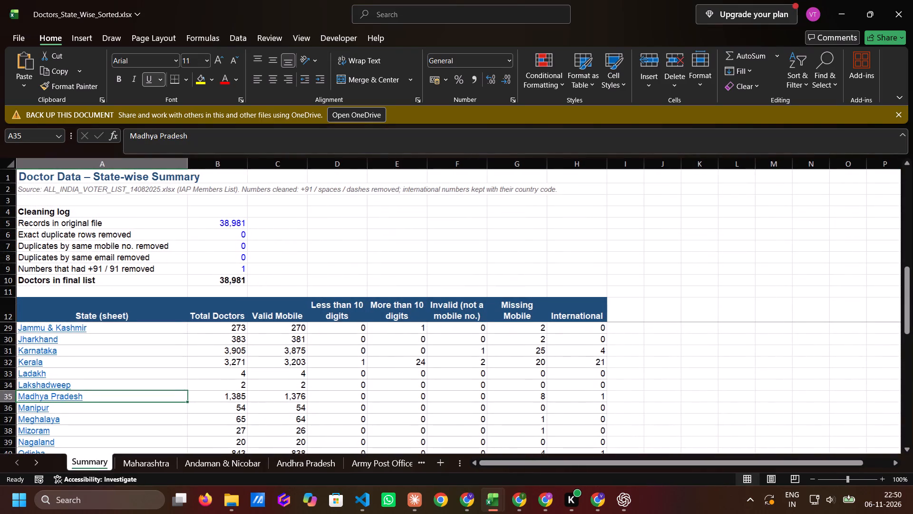
scroll(311, 353, "down", 2)
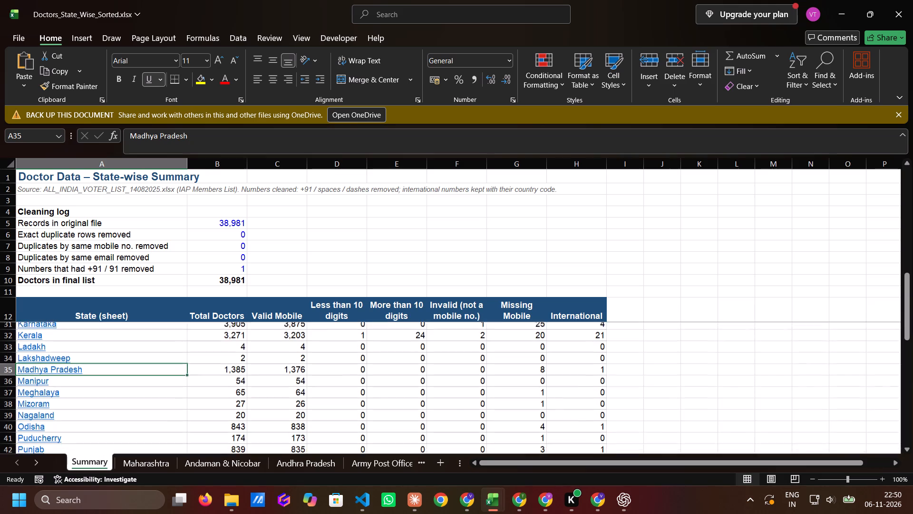
scroll(311, 353, "down", 3)
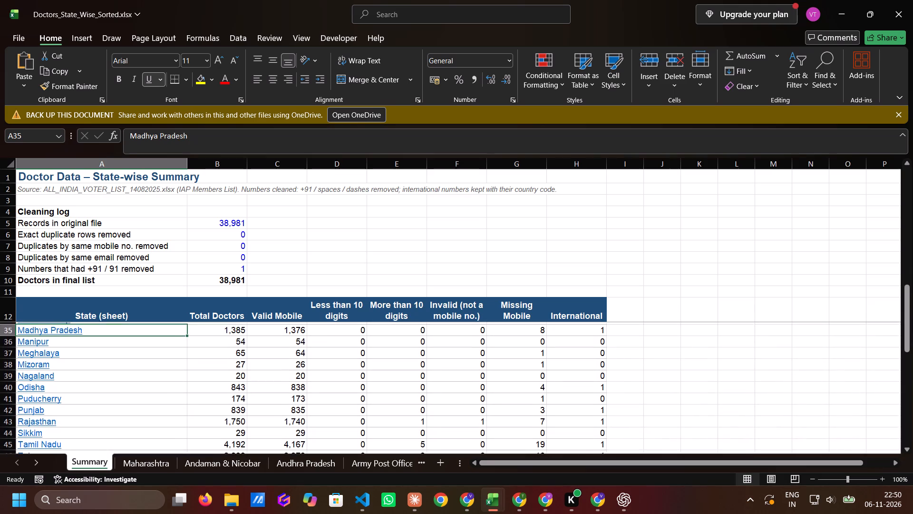
scroll(311, 353, "down", 2)
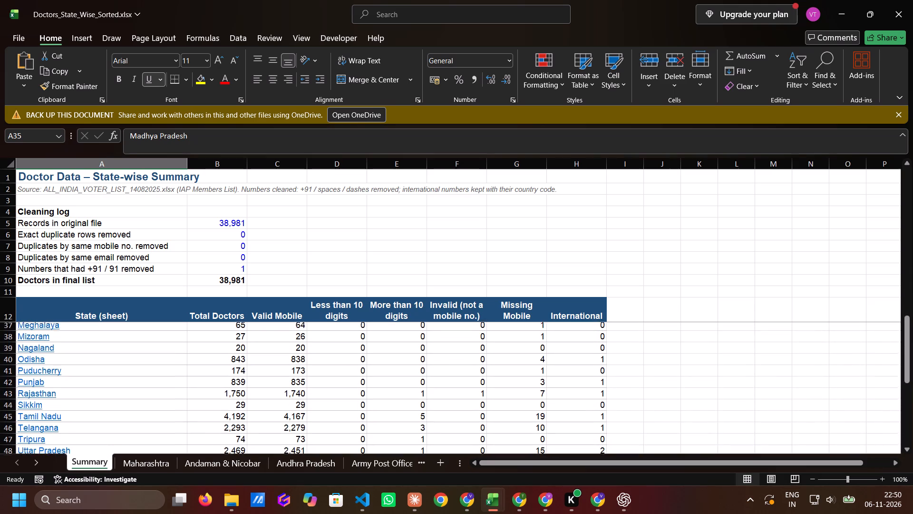
scroll(311, 353, "down", 1)
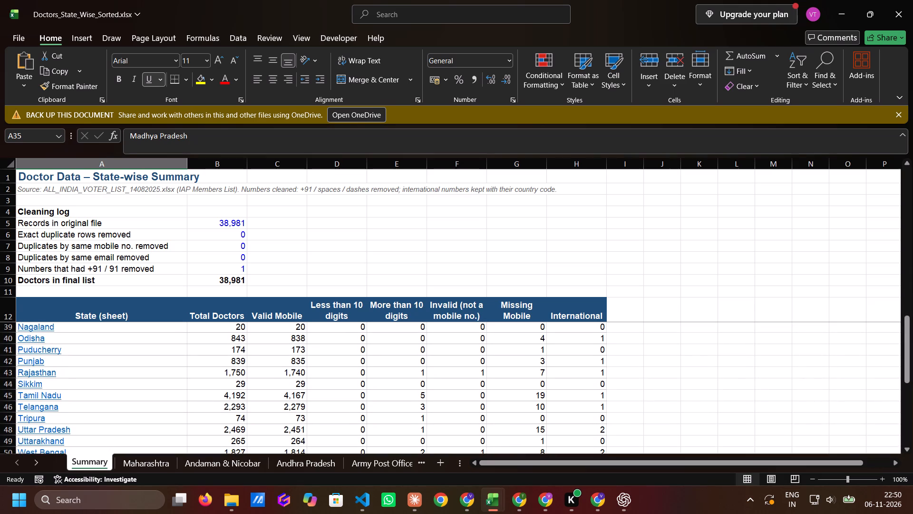
scroll(311, 353, "down", 1)
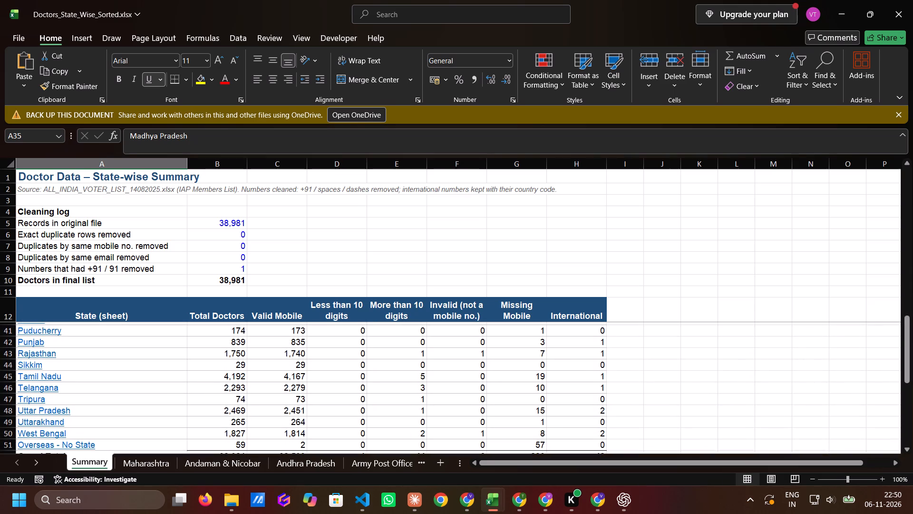
scroll(311, 353, "down", 1)
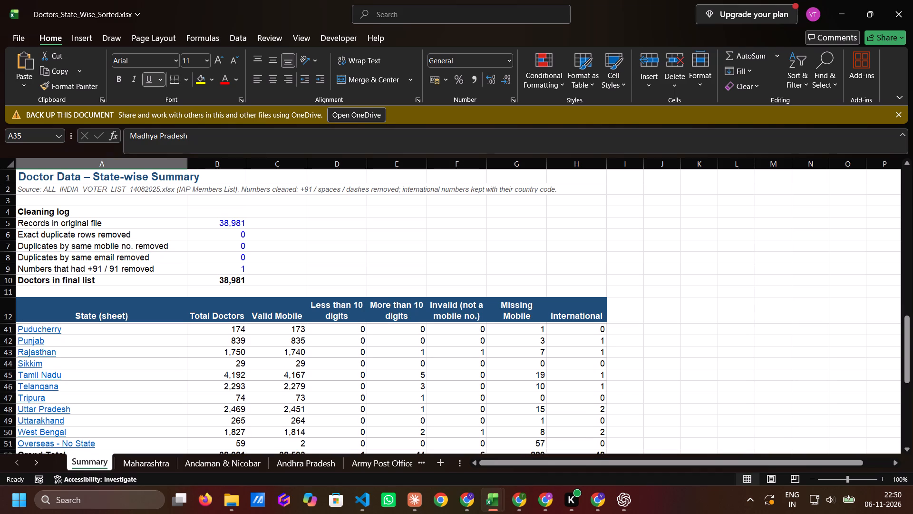
scroll(311, 353, "down", 1)
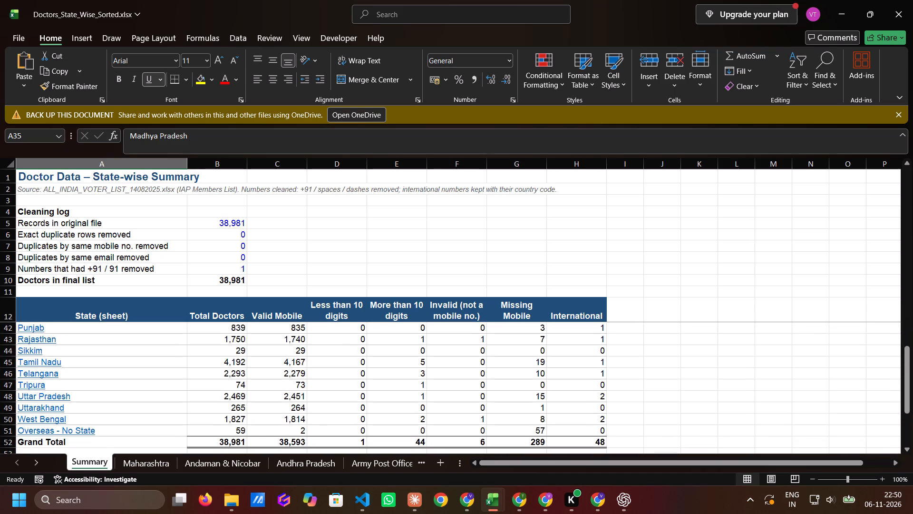
scroll(311, 353, "down", 1)
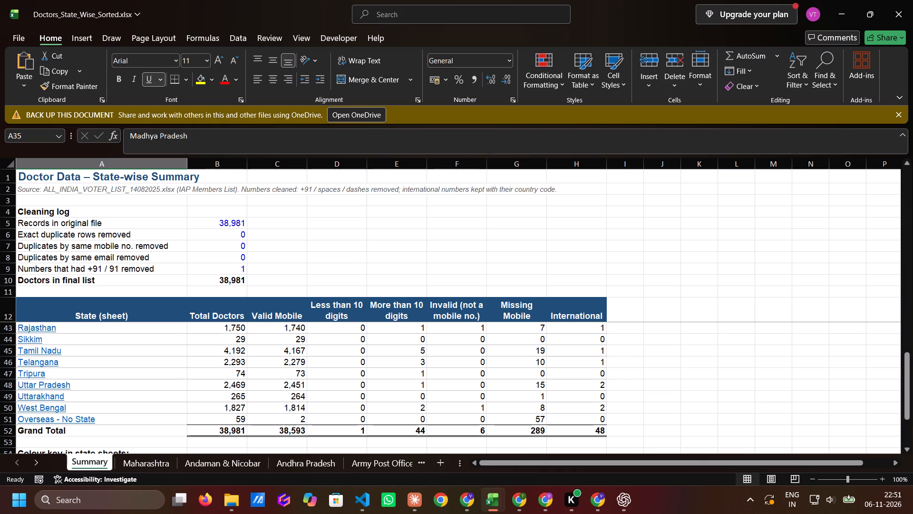
scroll(266, 411, "up", 1)
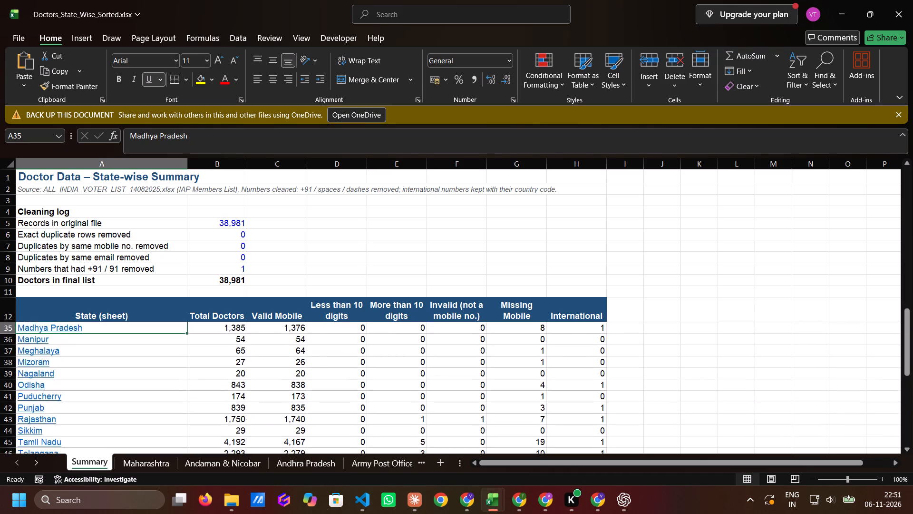
scroll(266, 411, "up", 3)
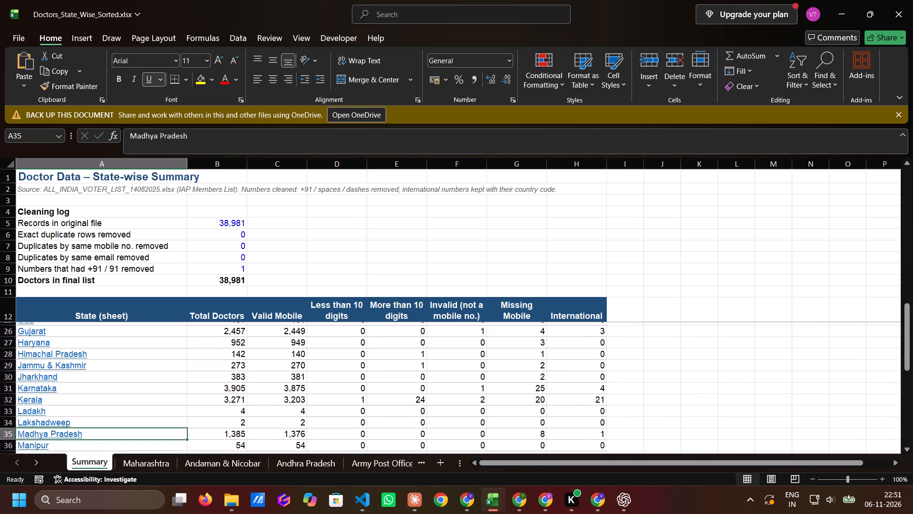
scroll(266, 411, "up", 2)
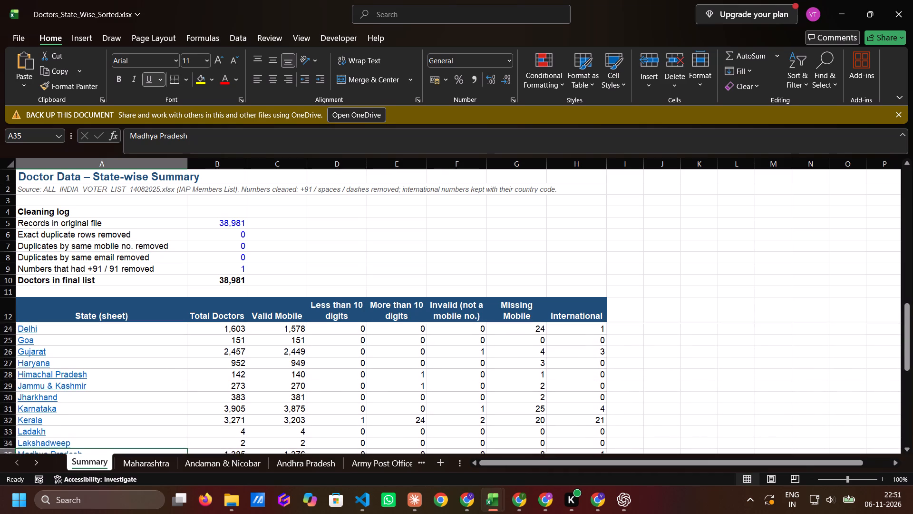
scroll(266, 411, "up", 2)
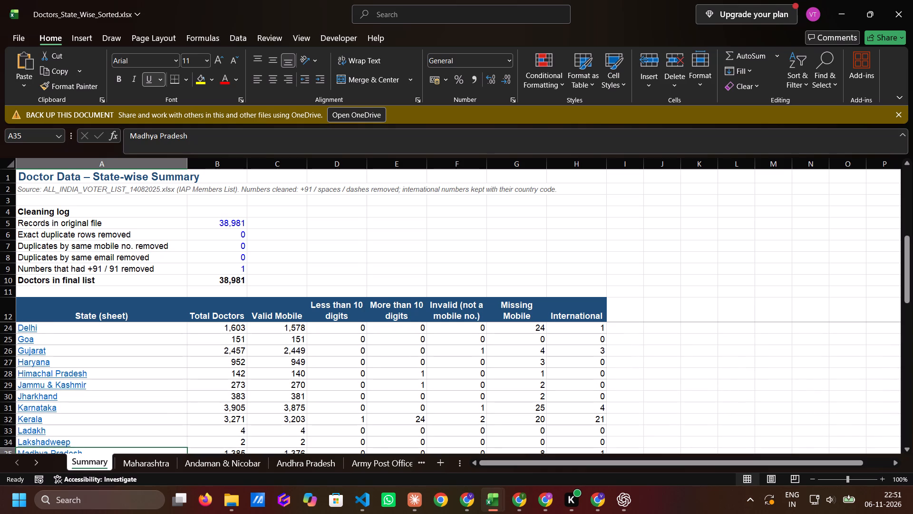
left_click(275, 353)
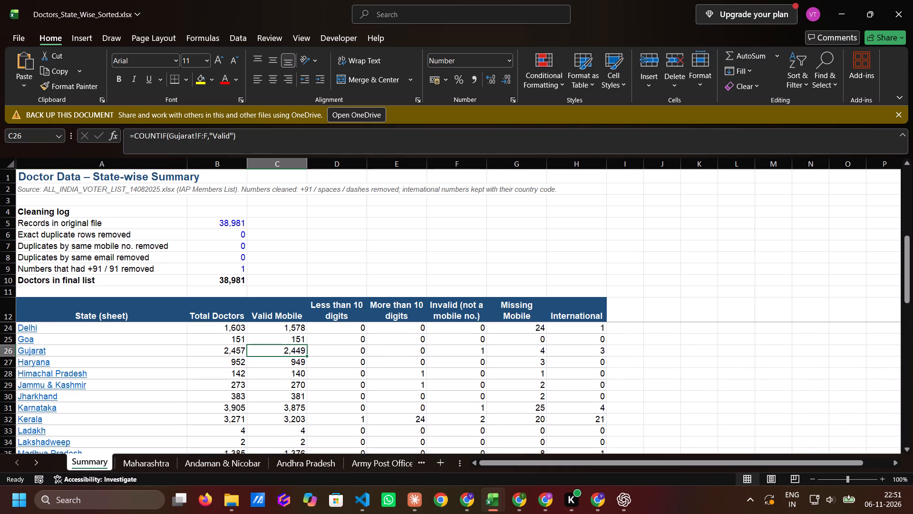
Open the Gujarat sheet from the summary's state list.
left_click(20, 350)
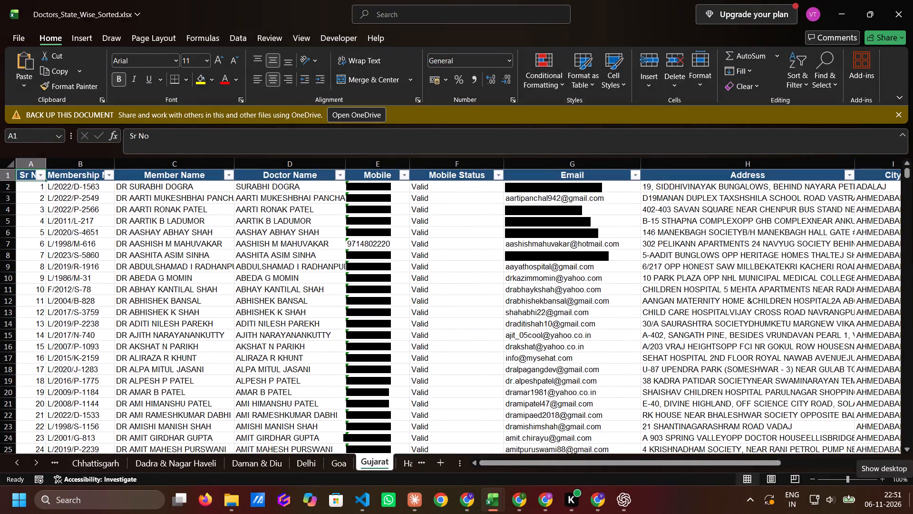
Switch to File Explorer and open contacts.xlsx from the Slots in diff workbook folder.
key("alt+Tab")
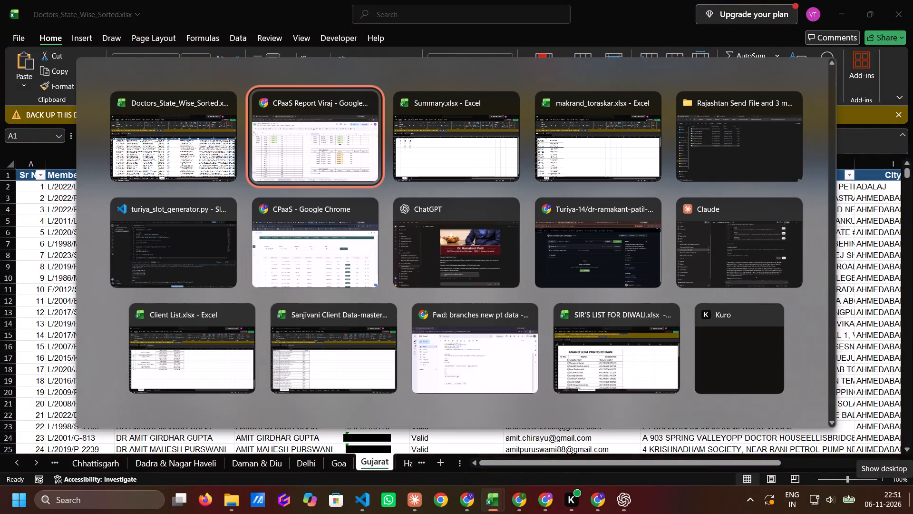
key("alt+Right")
key("alt+Right")
key("alt+Right")
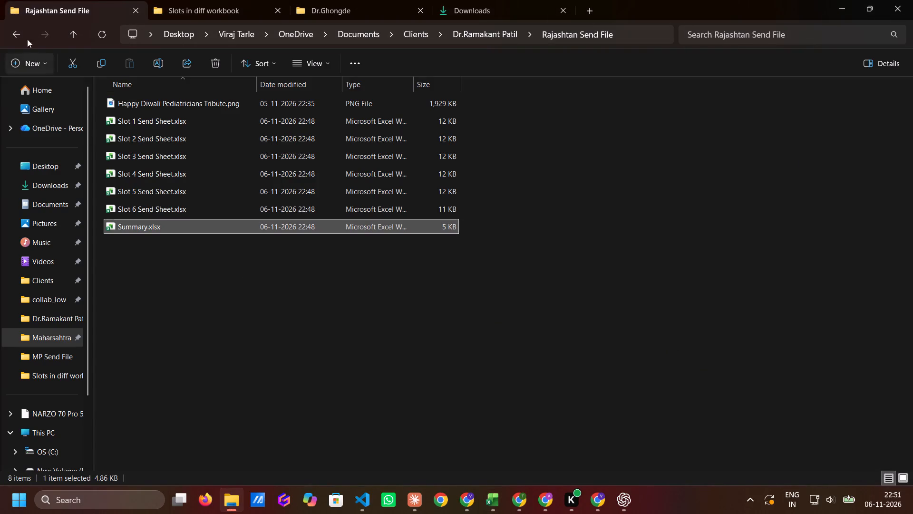
left_click(15, 31)
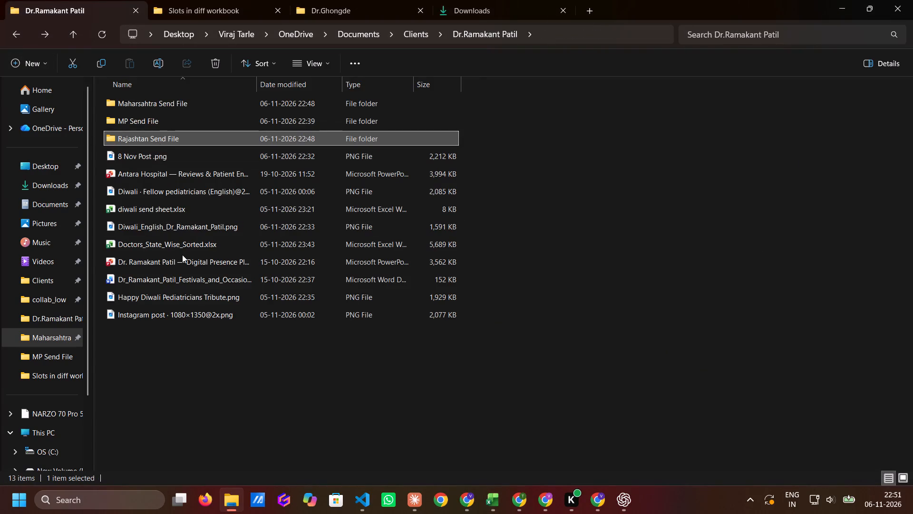
left_click(211, 6)
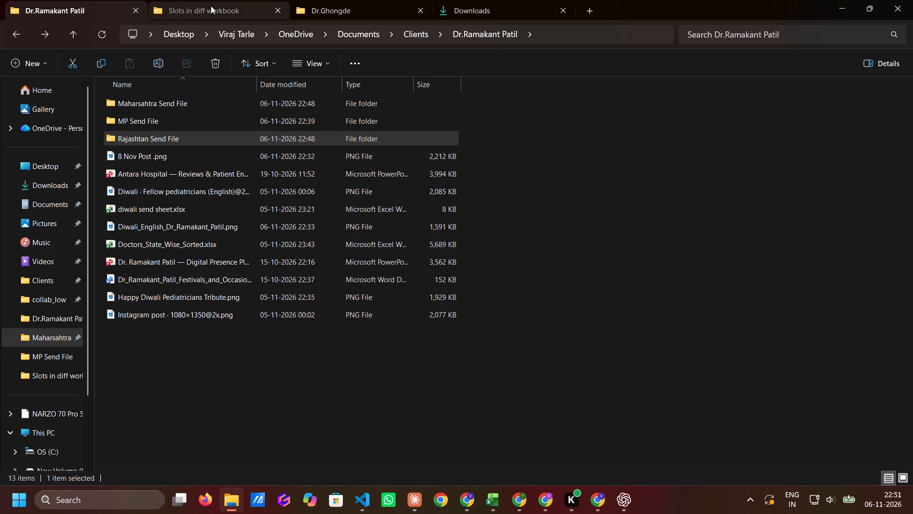
double_click(140, 104)
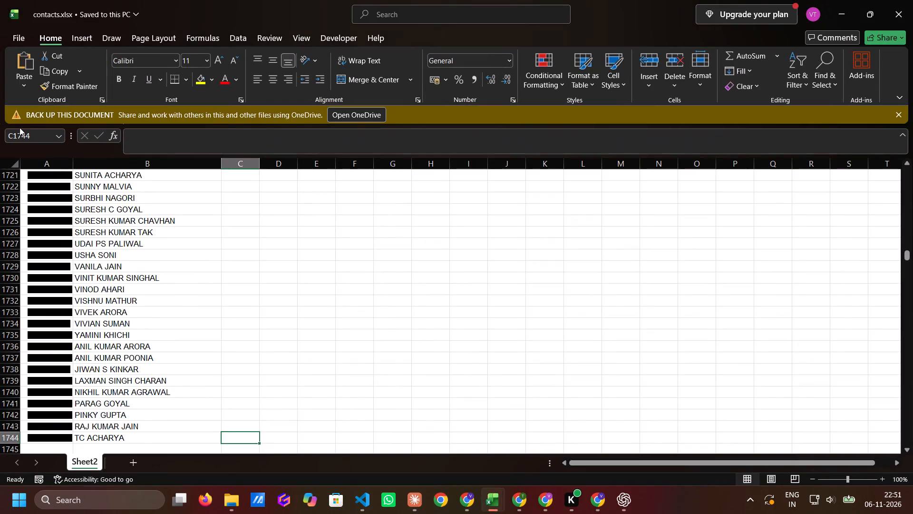
Clear all the old Rajasthan entries below the Mob no and Name headers in contacts.xlsx.
left_click(45, 185)
key("ctrl+Up")
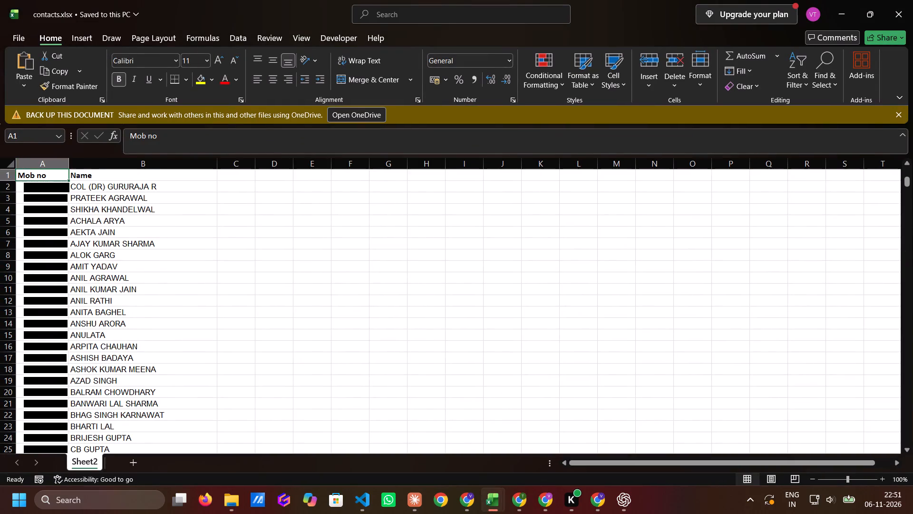
key("ctrl+Up")
key("Down")
key("shift+Right")
key("ctrl+shift+Down")
key("Delete")
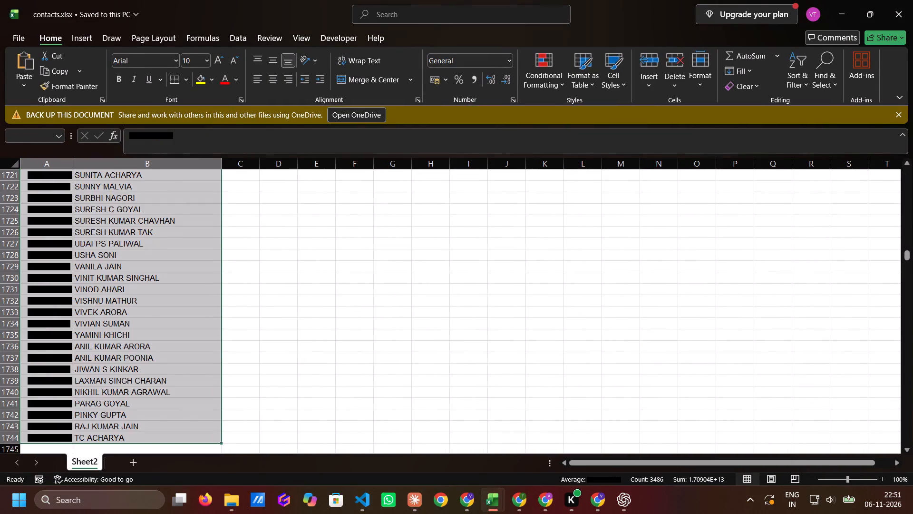
key("Down")
key("Up")
Switch to Doctors_State_Wise_Sorted.xlsx and filter the Gujarat sheet's Mobile Status column to show only Valid.
key("alt+Tab")
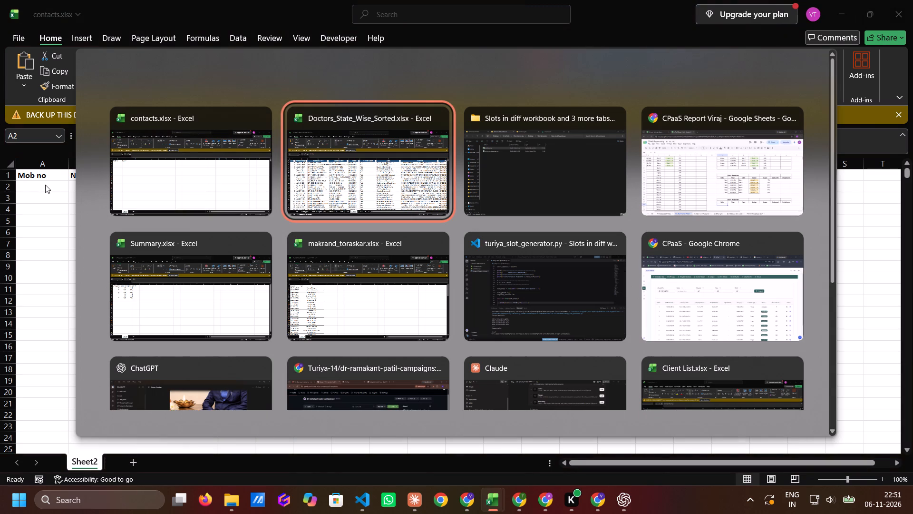
key("Right")
key("Right")
key("Right")
key("Right")
key("Right")
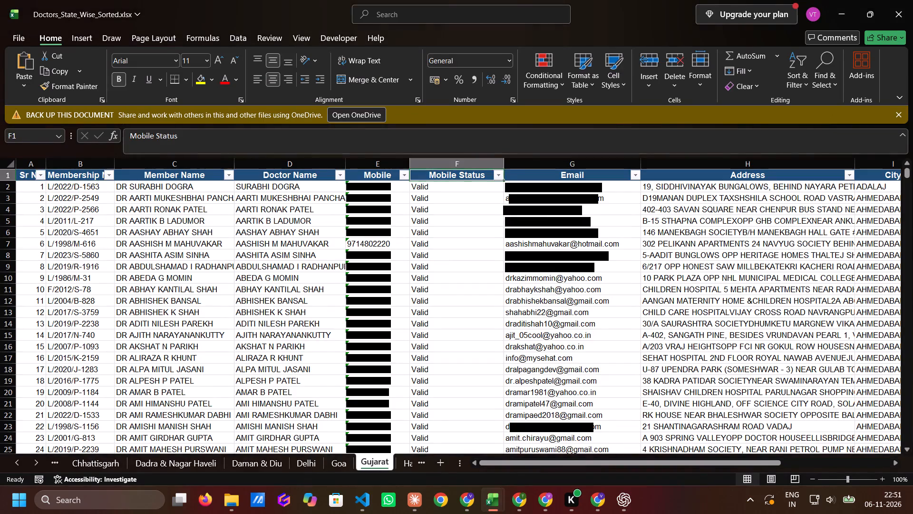
key("Right")
key("Left")
left_click(499, 173)
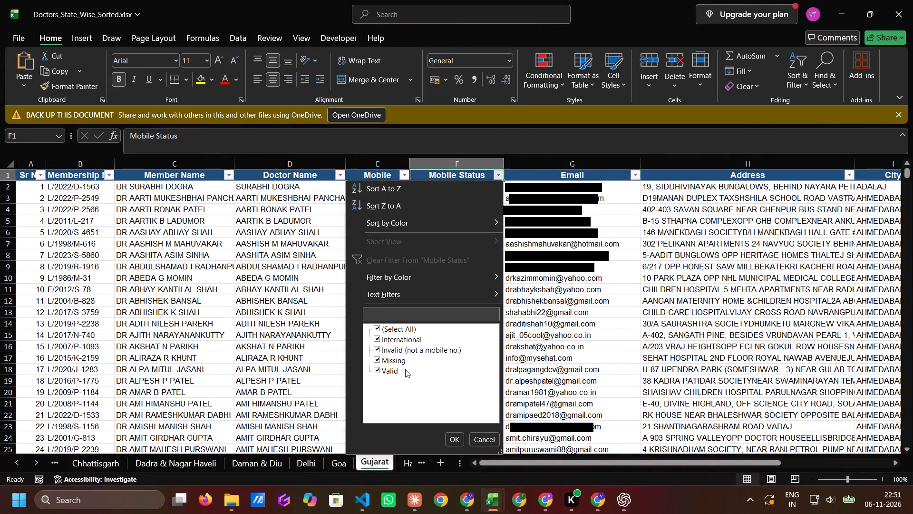
left_click(394, 362)
left_click(397, 355)
left_click(392, 340)
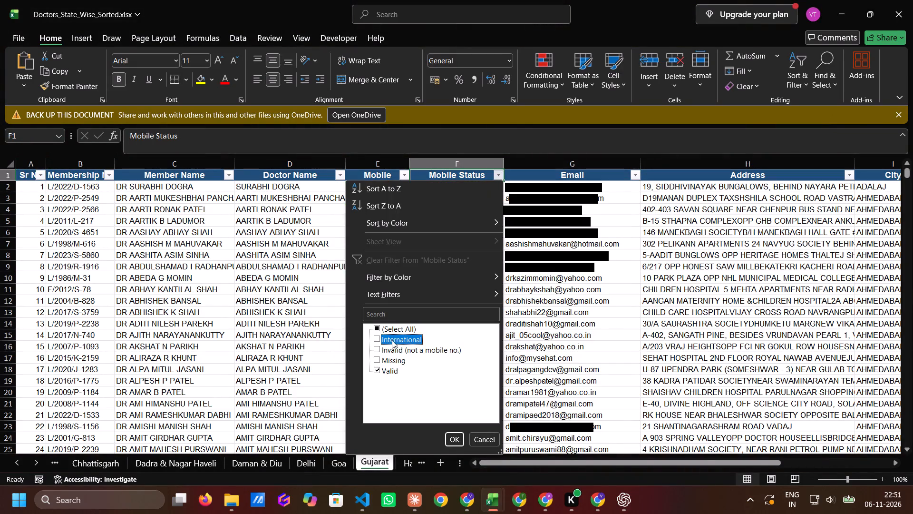
left_click(453, 443)
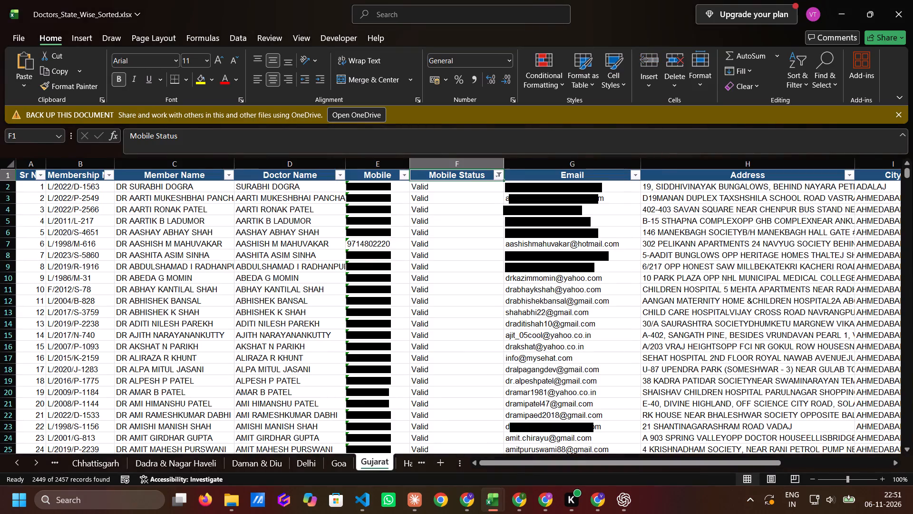
Copy all the filtered Gujarat Mobile numbers into contacts.xlsx, starting at A2 under the Mob no header.
left_click(423, 189)
key("ctrl+shift+Down")
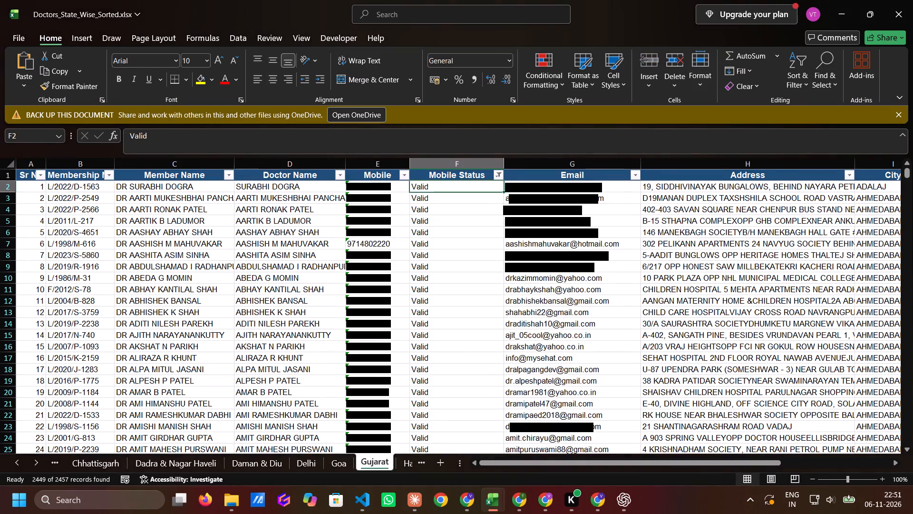
key("Down")
key("Up")
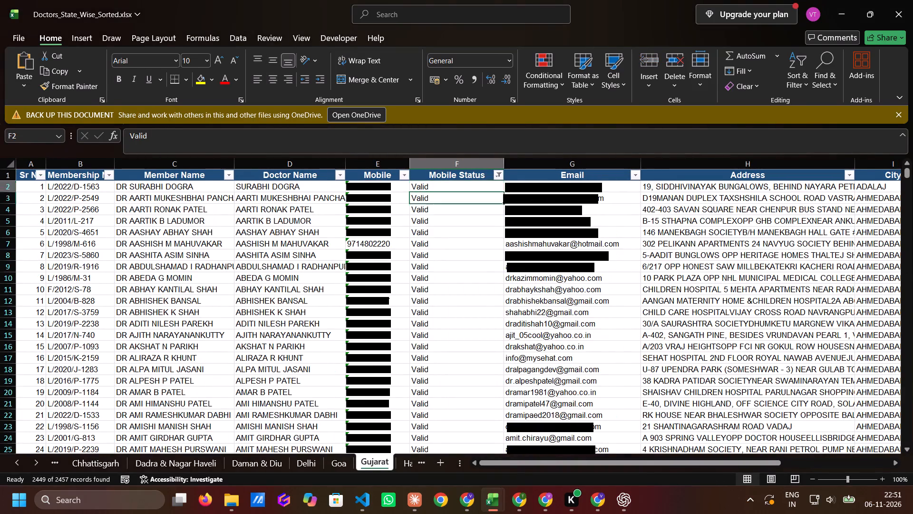
key("Up")
key("Up")
key("Down")
key("Left")
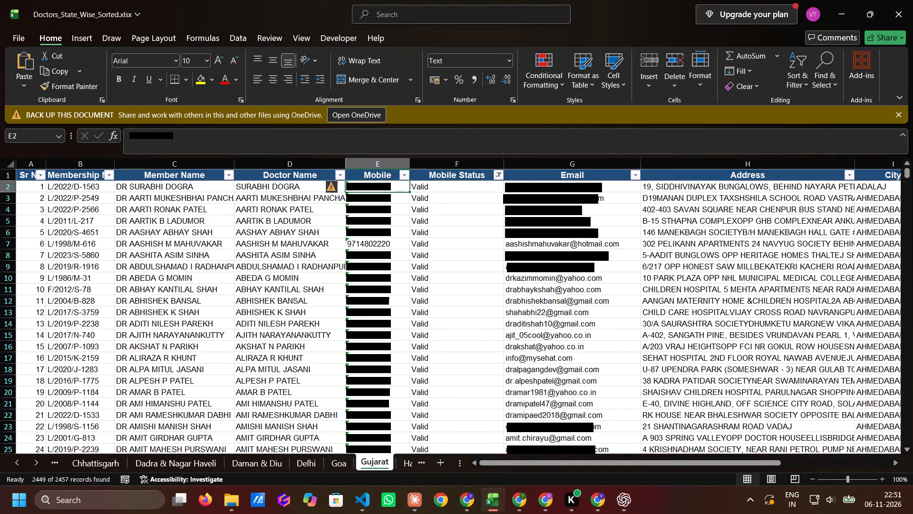
key("ctrl+shift+Down")
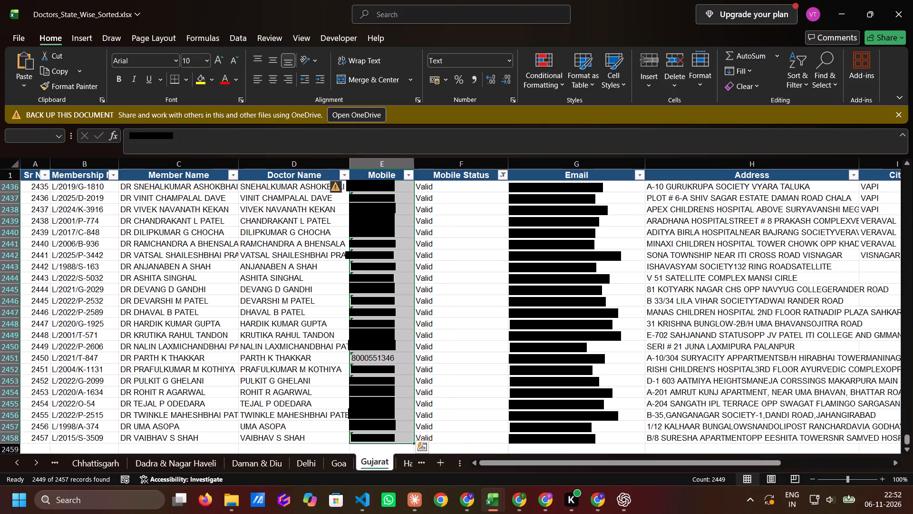
key("ctrl+c")
key("alt+Tab")
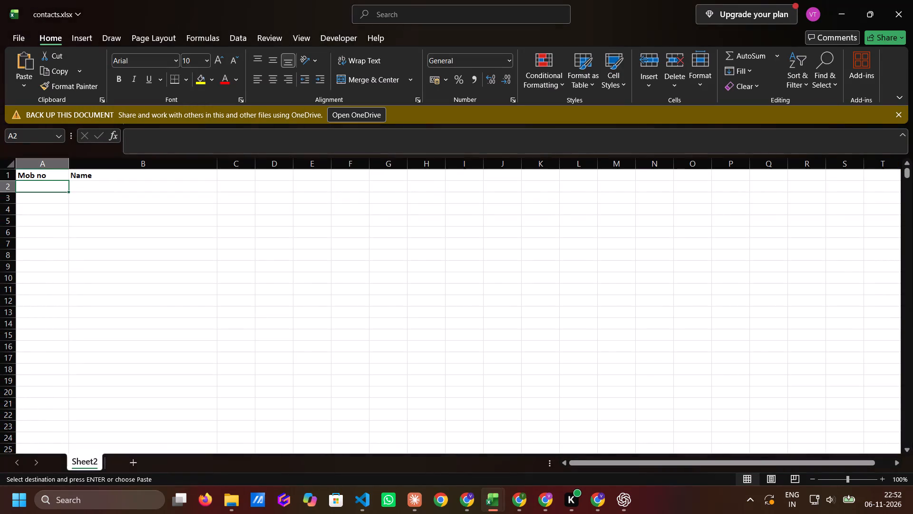
key("ctrl+v")
Copy all the filtered Gujarat Doctor Name entries into contacts.xlsx, starting at B2 under the Name header.
key("Right")
key("alt+Tab")
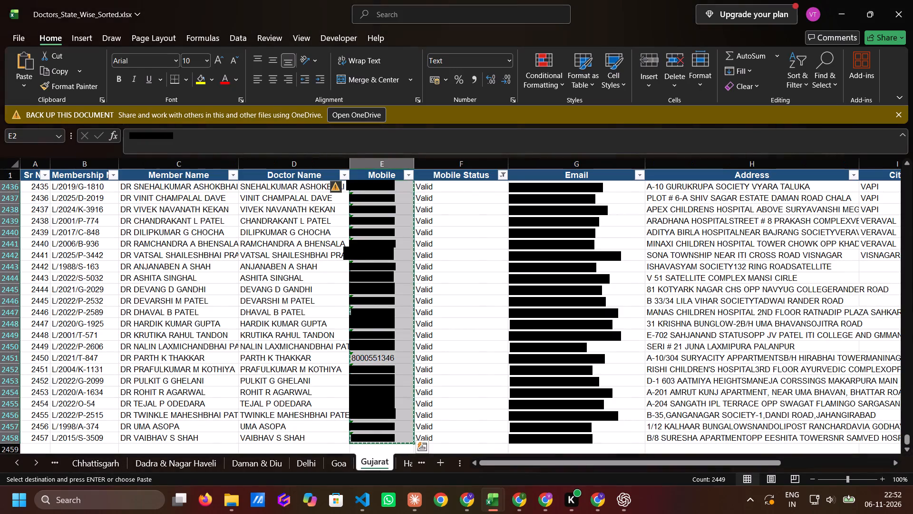
key("Up")
key("Down")
key("Up")
key("Down")
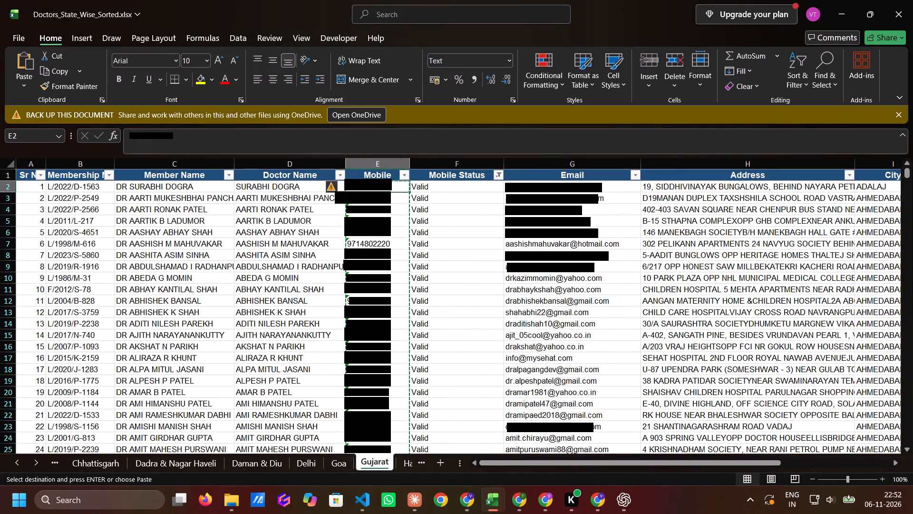
key("Left")
key("ctrl+shift+Down")
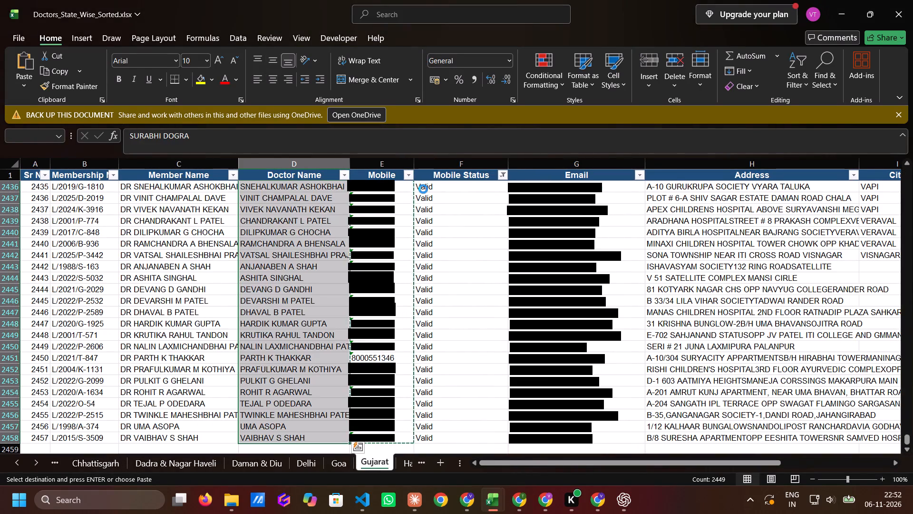
key("ctrl+c")
key("alt+Tab")
key("ctrl+v")
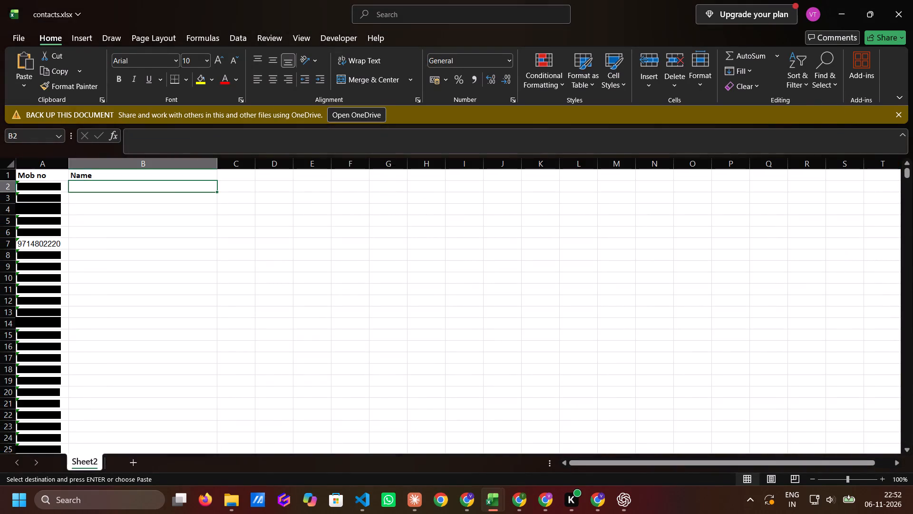
Convert the pasted mobile values in the Mob no column from text to numbers.
key("Left")
key("Left")
key("ctrl+shift+Down")
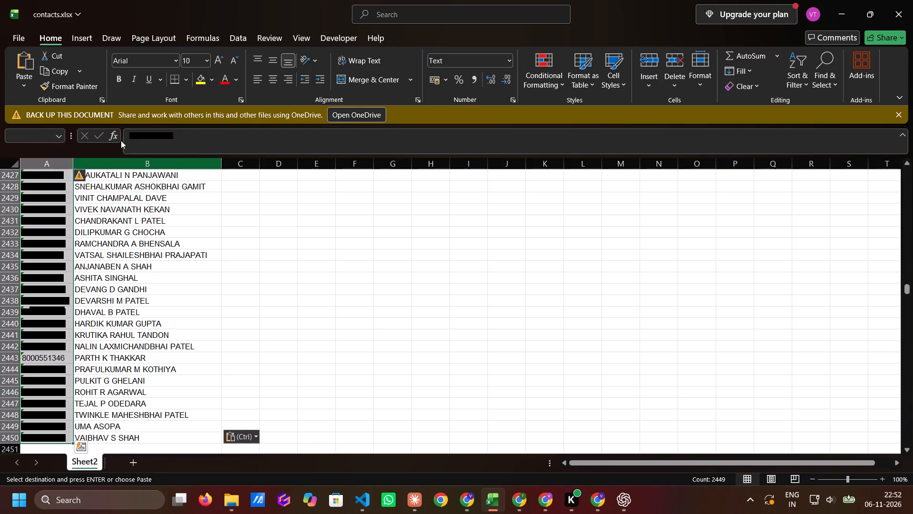
left_click(80, 175)
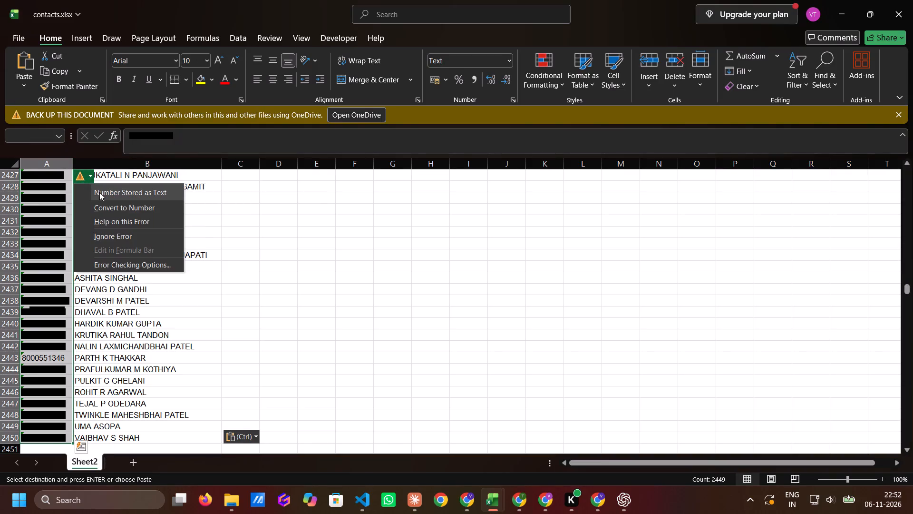
left_click(103, 202)
left_click(102, 199)
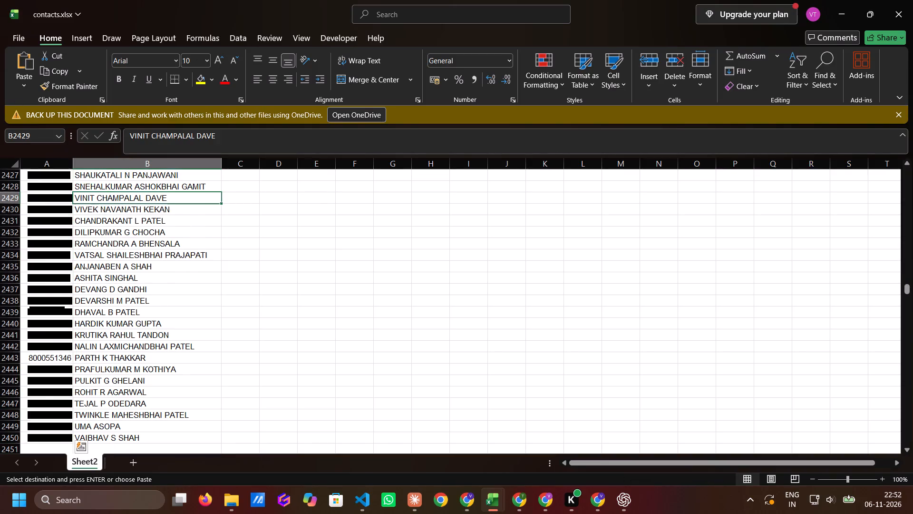
Check the full extent of the Mob no and Name list, then save contacts.xlsx.
key("ctrl+Left")
key("ctrl+Up")
key("Down")
key("Up")
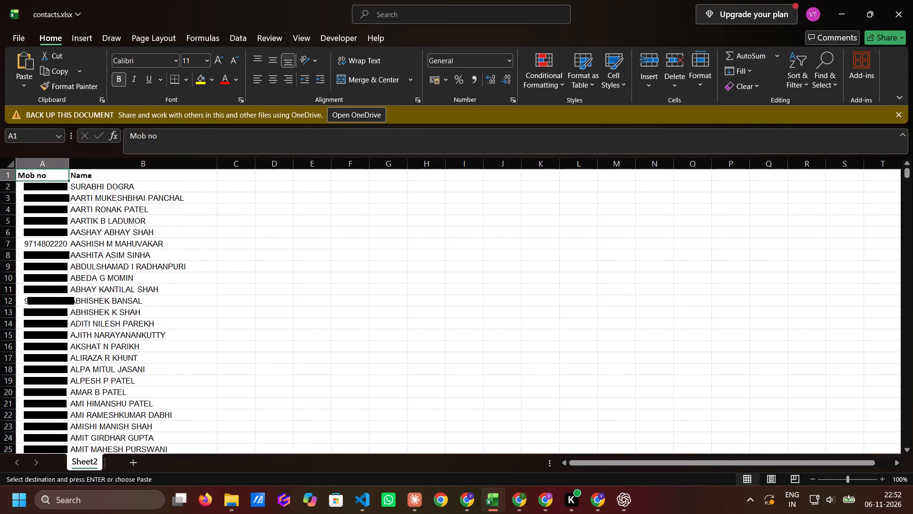
key("shift+Right")
key("ctrl+shift+Down")
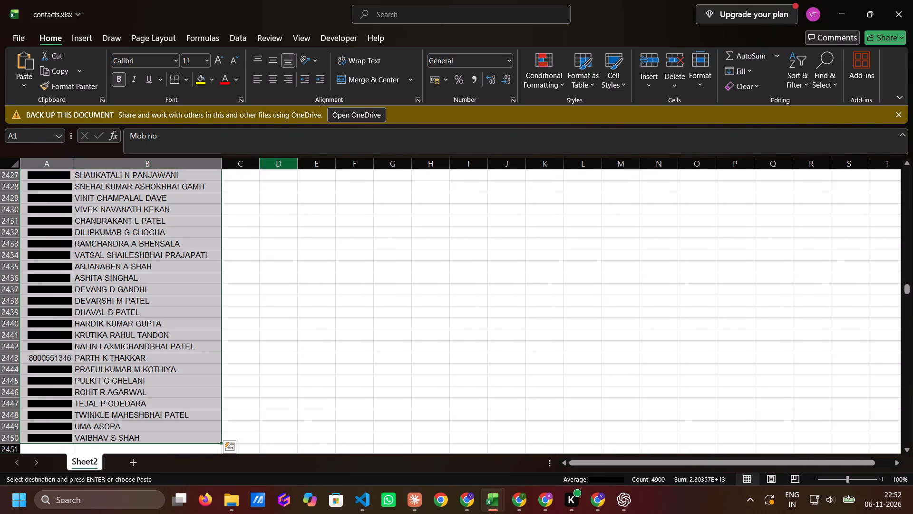
left_click(282, 259)
key("ctrl+s")
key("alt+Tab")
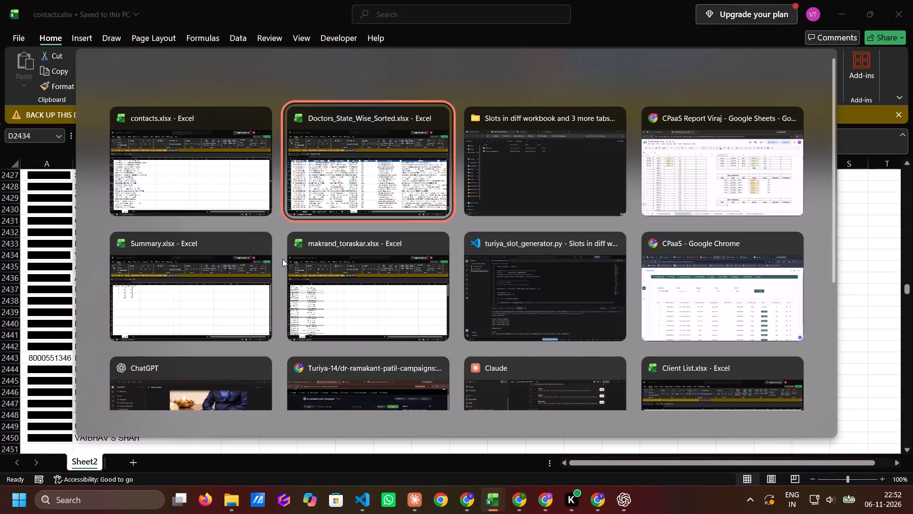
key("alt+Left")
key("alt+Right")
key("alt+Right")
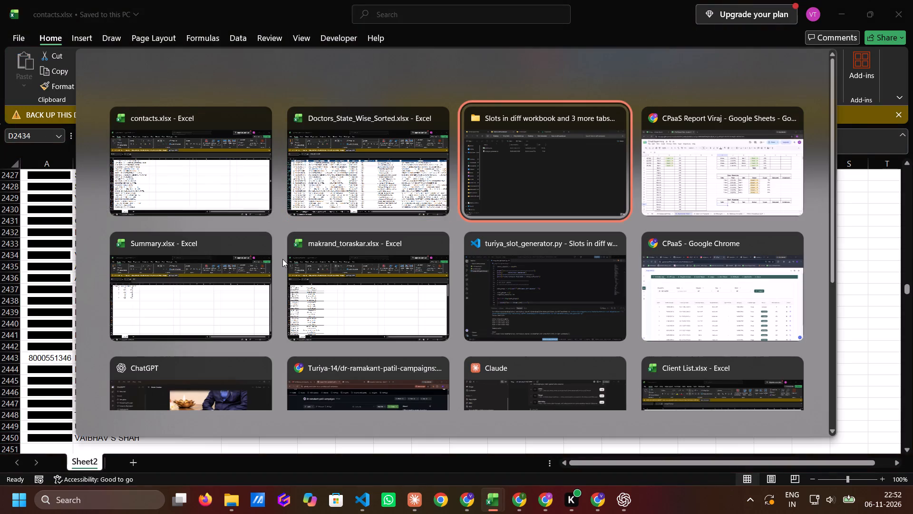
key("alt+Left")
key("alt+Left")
Examine the top of the Gujarat contact list and the area beyond its data, and save contacts.xlsx again.
key("Up")
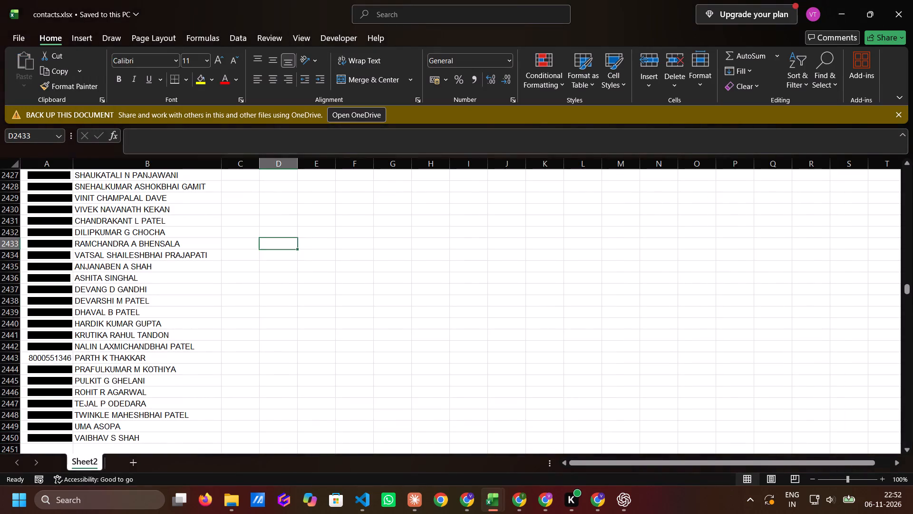
key("ctrl+Left")
key("ctrl+Up")
key("Down")
key("ctrl+s")
key("Down")
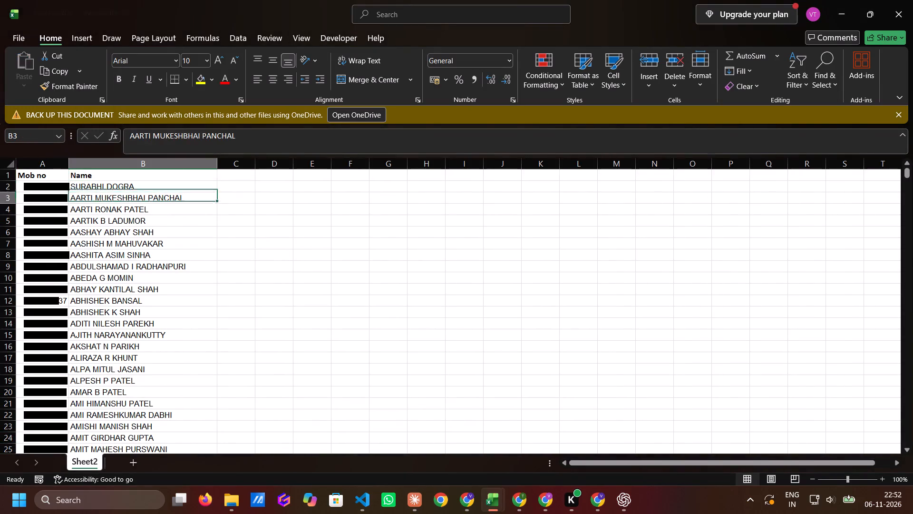
key("Down")
key("Down")
key("Left")
key("ctrl+Up")
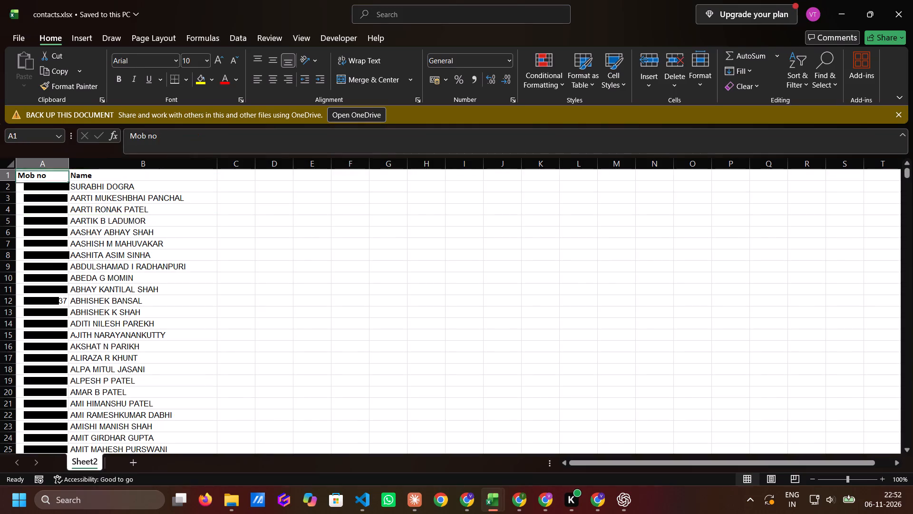
key("Down")
key("Right")
key("Right")
key("ctrl+Down")
key("ctrl+Left")
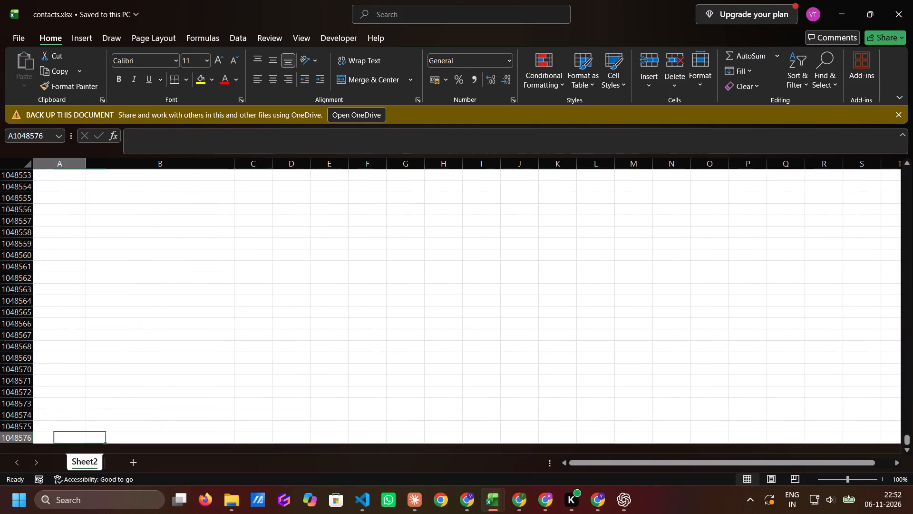
key("ctrl+Left")
key("ctrl+Up")
key("ctrl+Up")
key("Down")
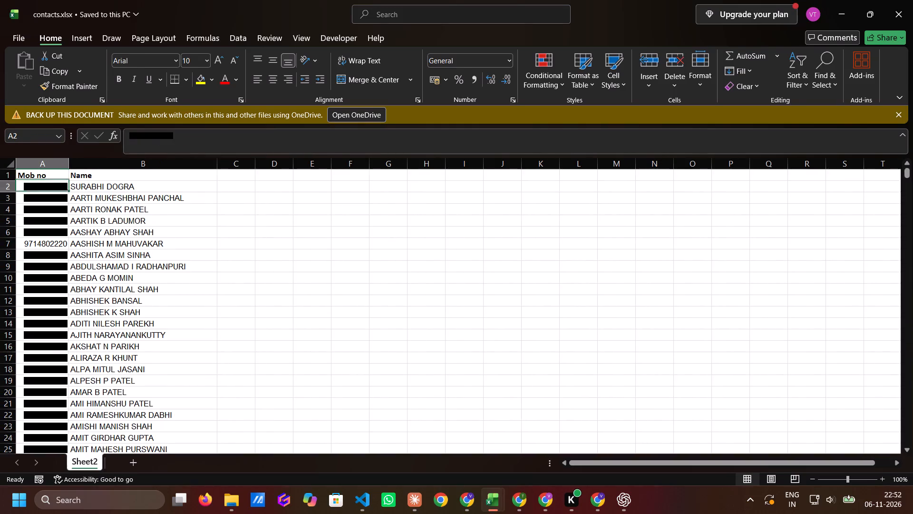
key("ctrl+s")
key("Right")
key("Right")
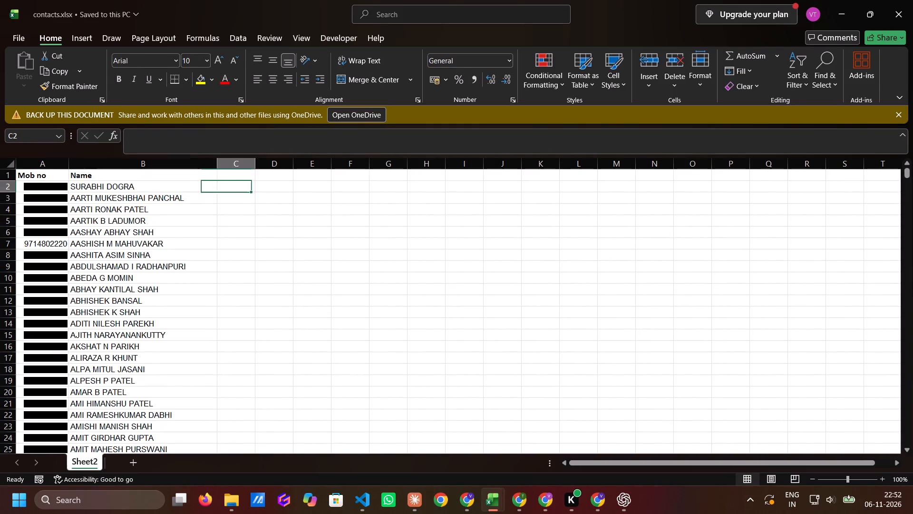
Switch to turiya_slot_generator.py in Visual Studio Code and close the finished terminal session of the previous run.
key("Right")
key("alt+Tab")
key("alt+Right")
key("alt+Right")
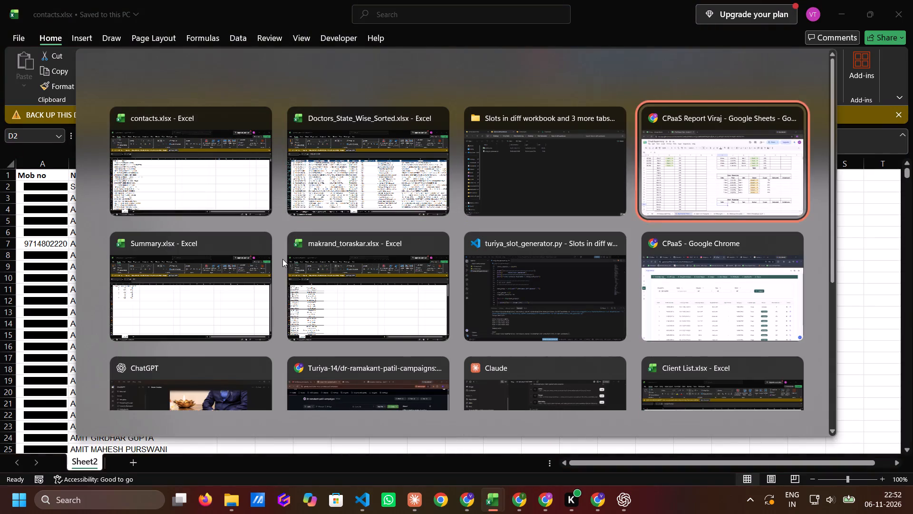
key("alt+Tab")
key("alt+Left")
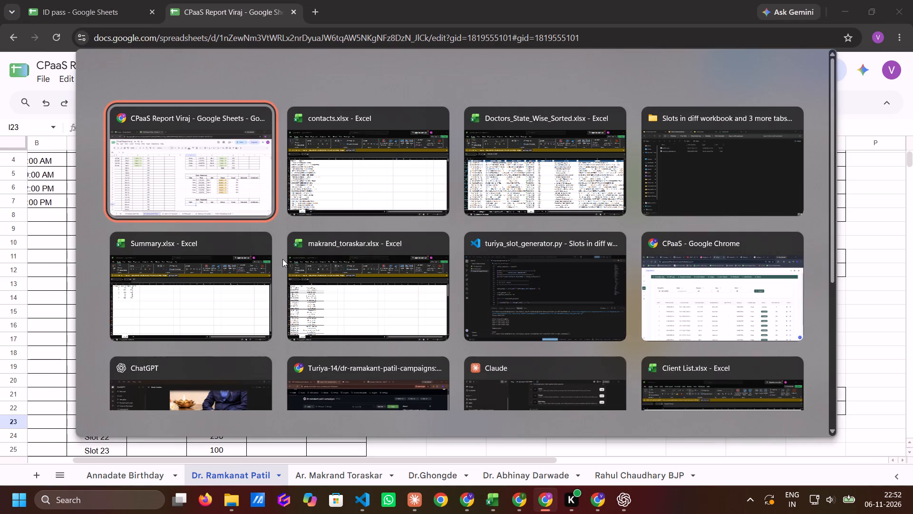
key("alt+Right")
key("alt+Right")
key("alt+Right")
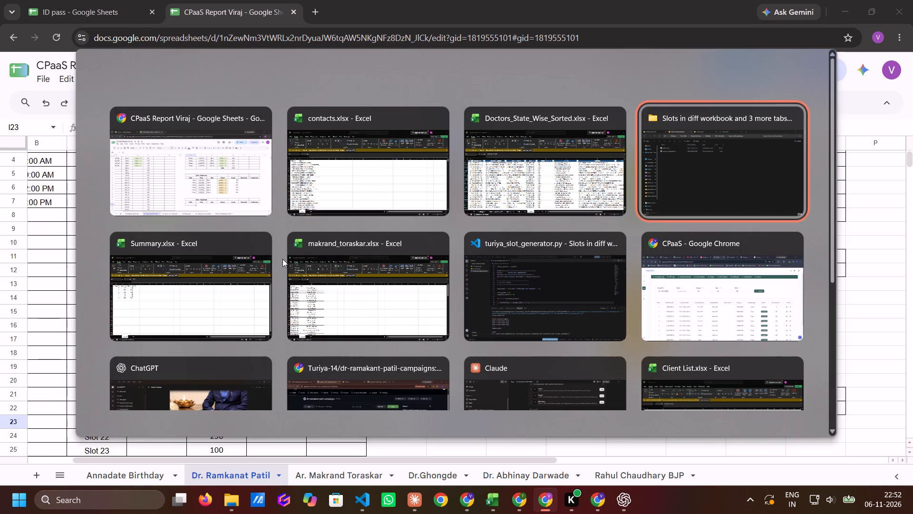
double_click(169, 117)
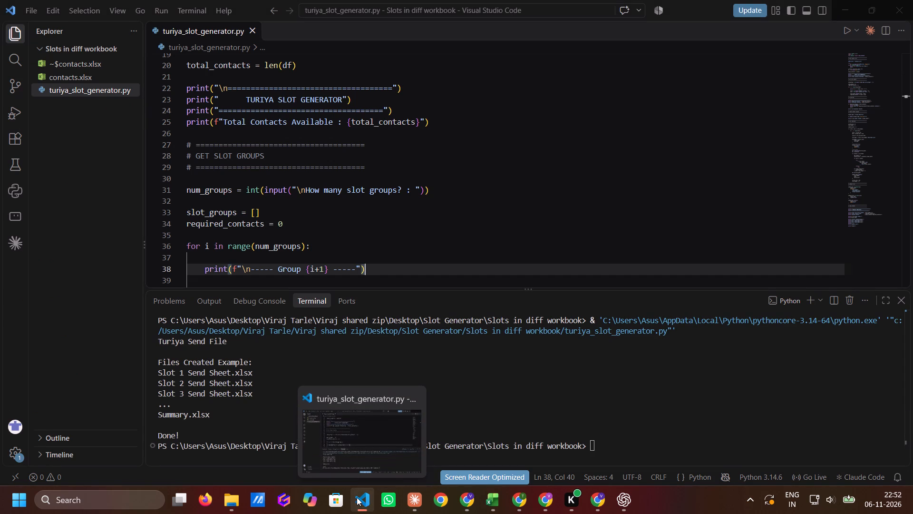
left_click(846, 302)
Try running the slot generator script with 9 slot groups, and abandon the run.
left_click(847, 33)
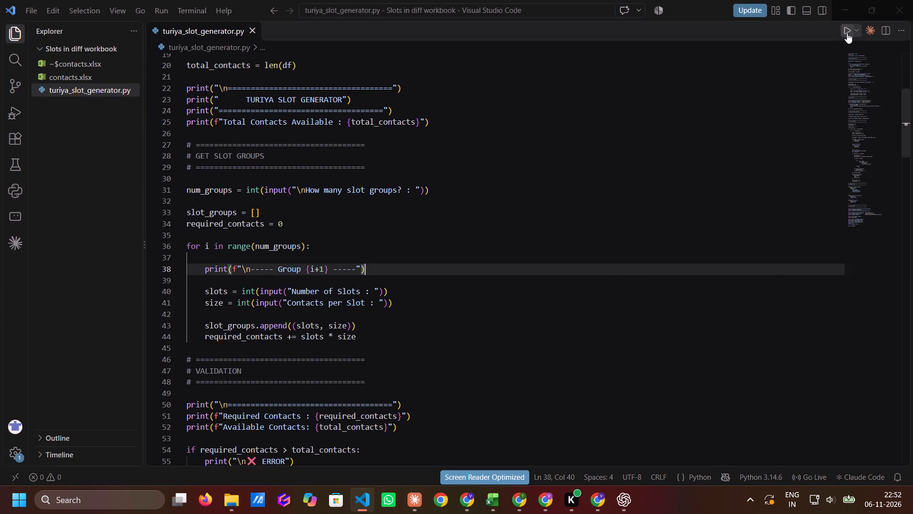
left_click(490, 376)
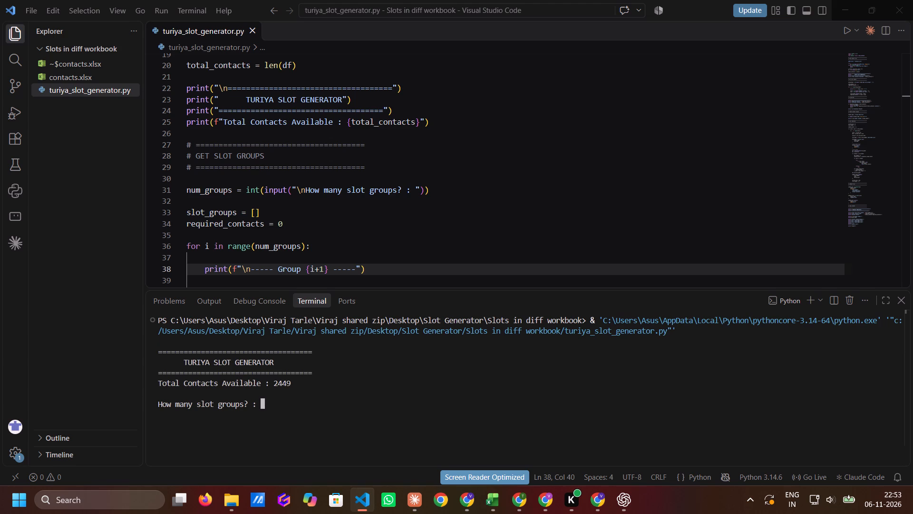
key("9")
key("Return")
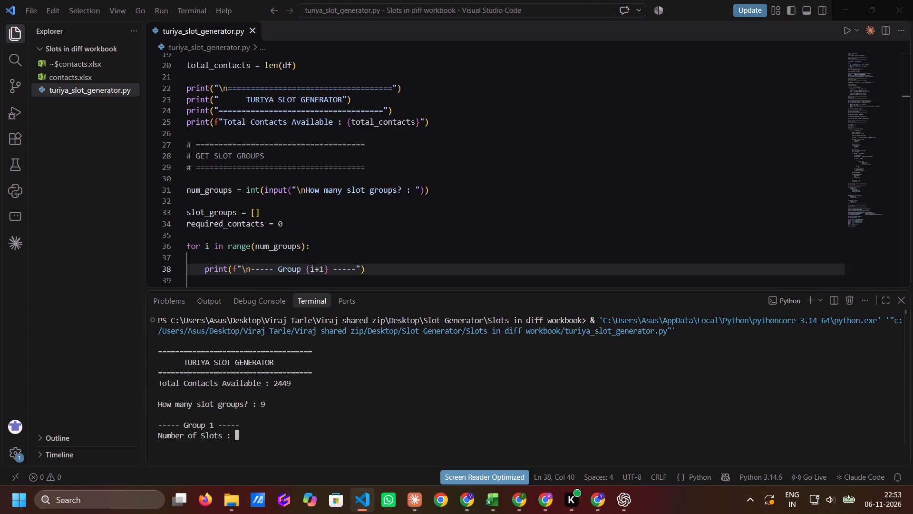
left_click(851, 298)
Run the slot generator with 2 groups, 8 slots of 300 contacts and 1 slot of 49, and close the terminal session.
left_click(846, 29)
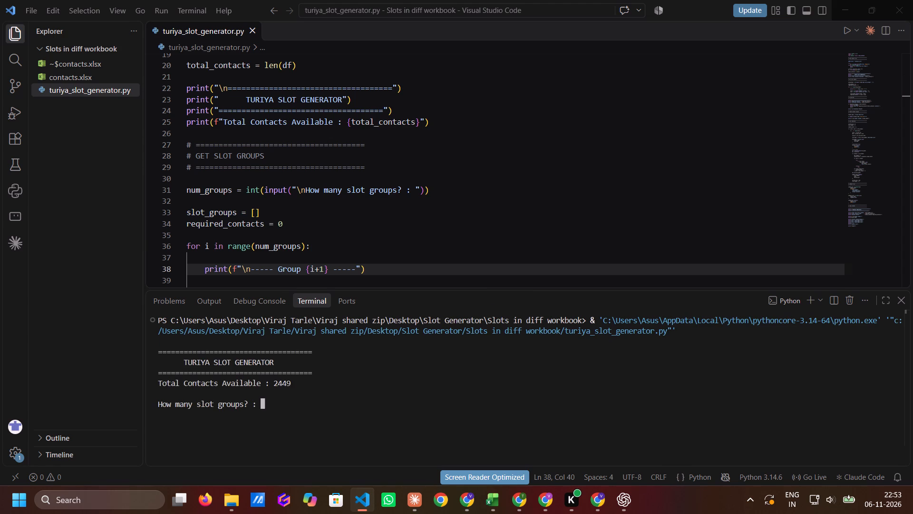
key("2")
key("Return")
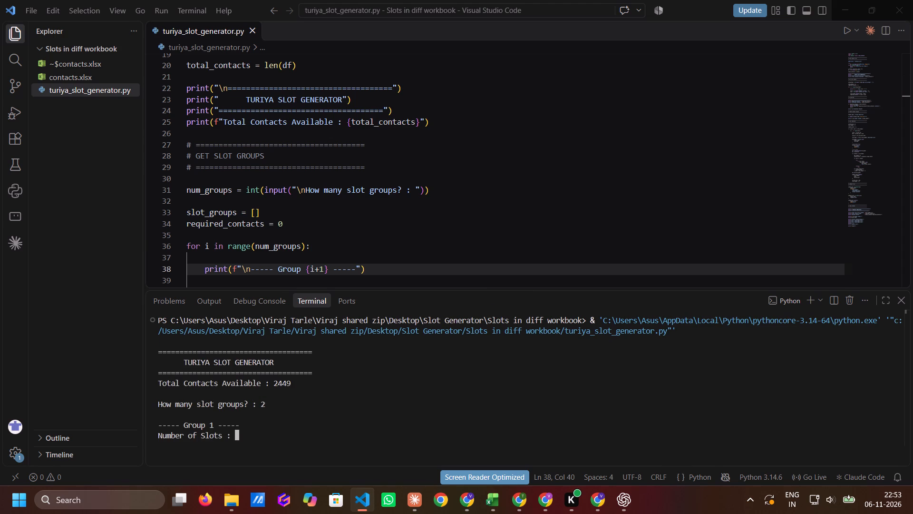
key("8")
key("Return")
type("300")
key("Return")
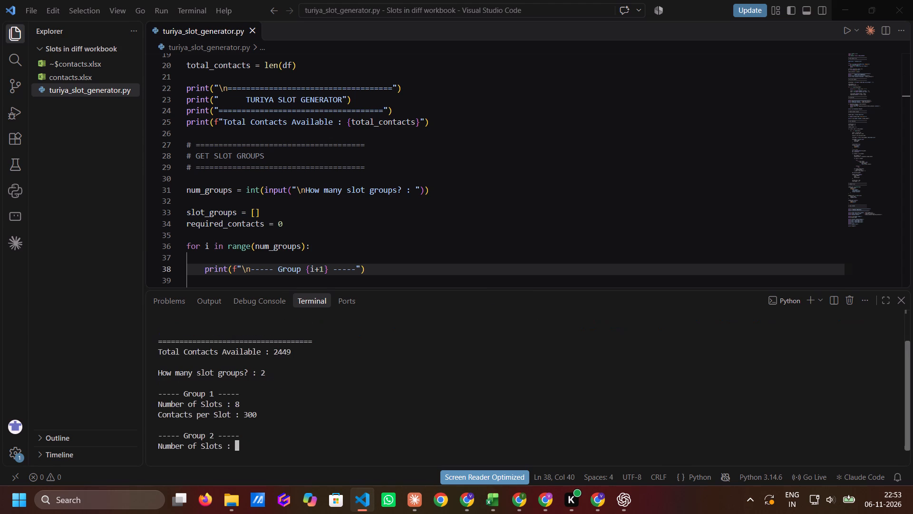
key("1")
key("Return")
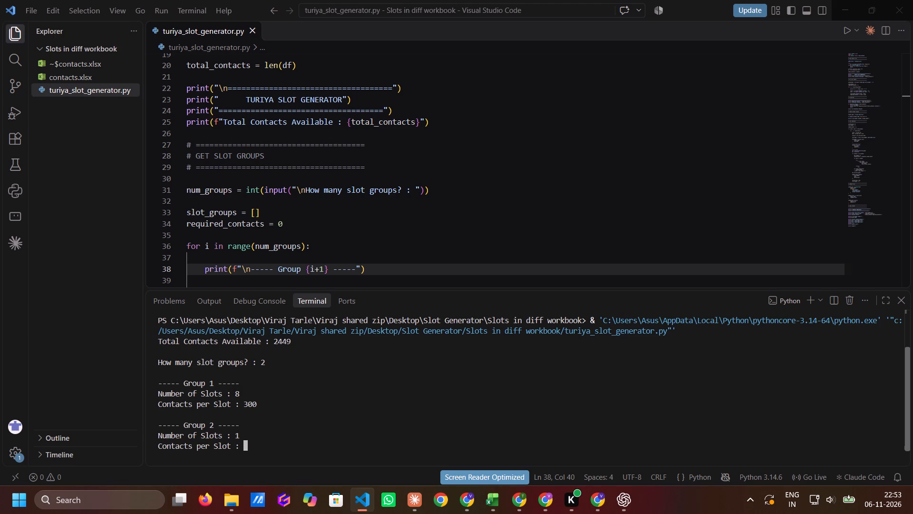
type("49")
key("Return")
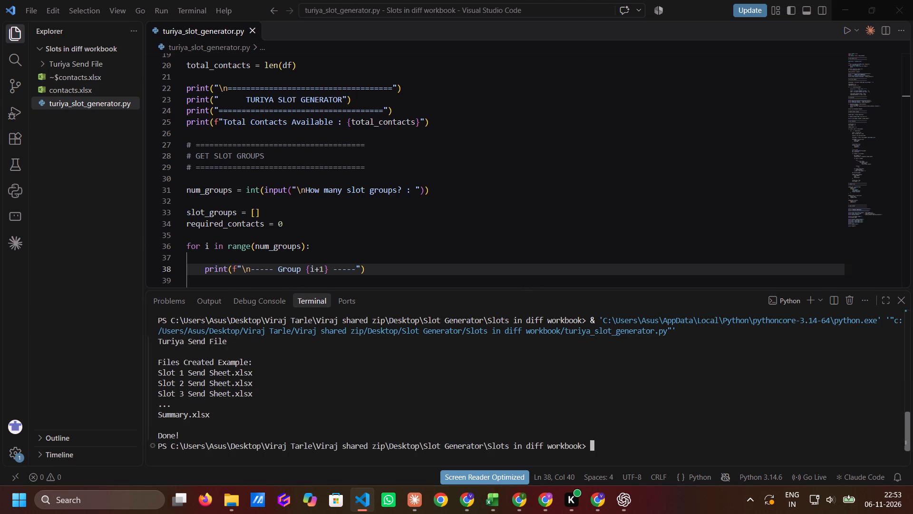
key("alt+Tab")
key("alt+Tab")
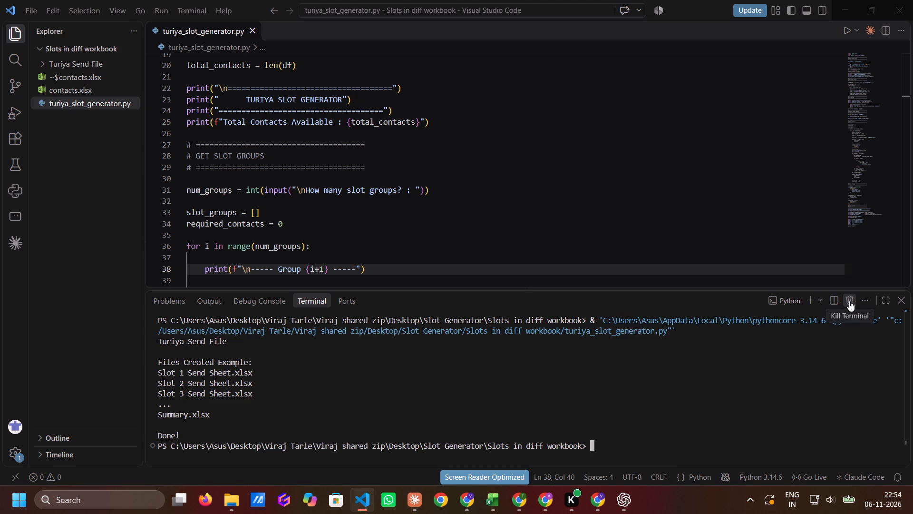
left_click(849, 301)
In File Explorer, rename the generated Turiya Send File folder as Gujrat Send File.
key("alt+Tab")
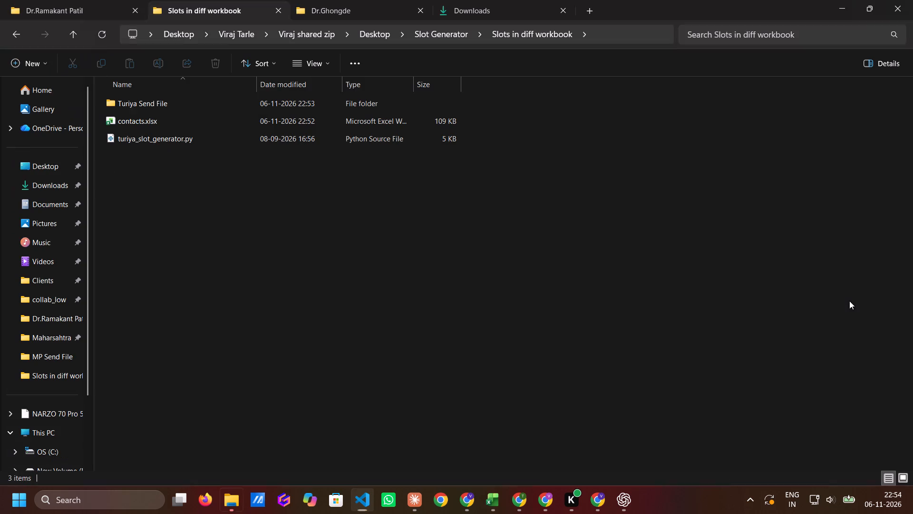
left_click(165, 103)
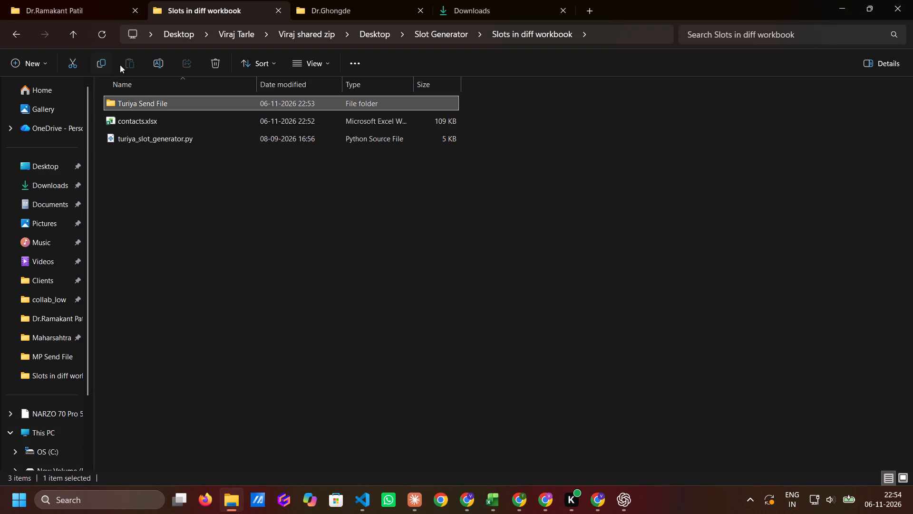
left_click(158, 62)
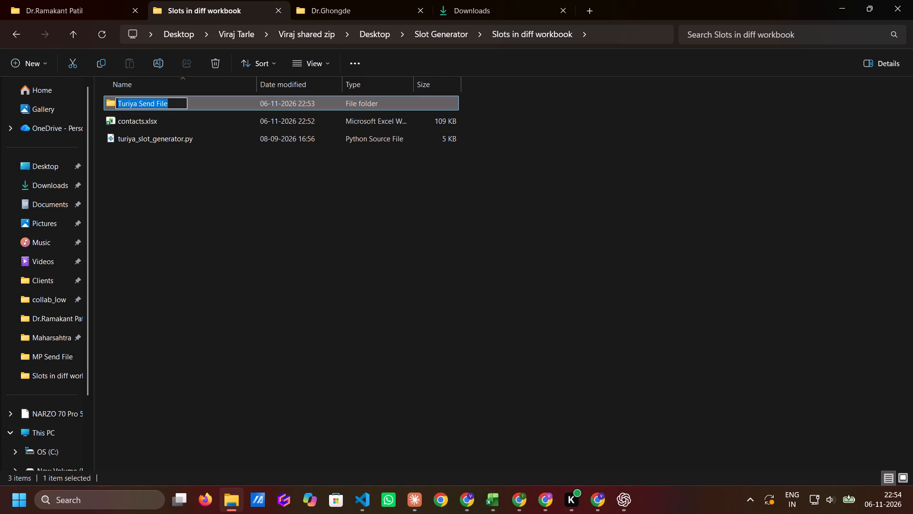
double_click(129, 102)
type("Gijrat")
key("space")
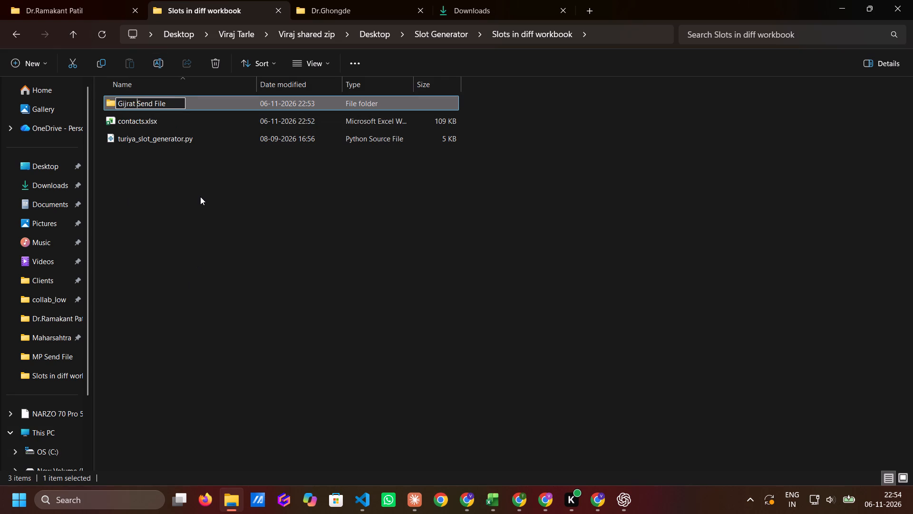
key("BackSpace")
key("BackSpace")
key("BackSpace")
key("BackSpace")
key("BackSpace")
key("BackSpace")
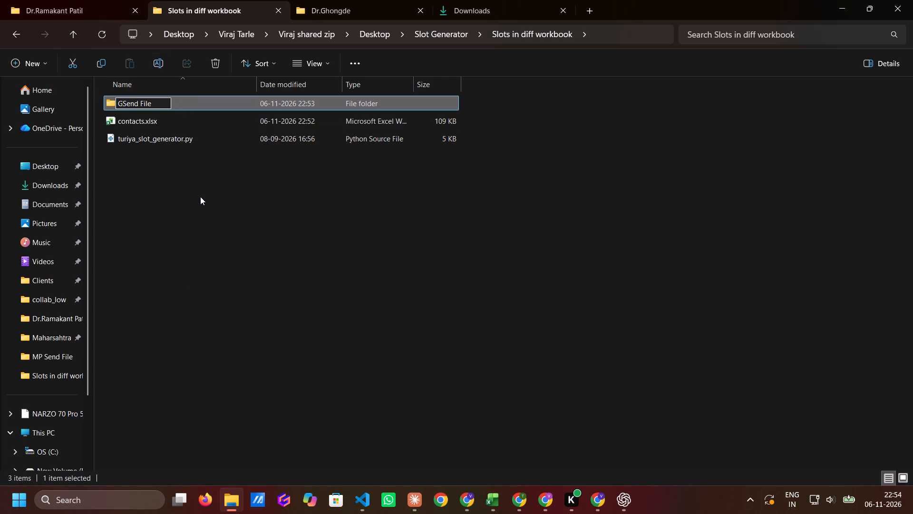
type("ujrat")
key("space")
key("Return")
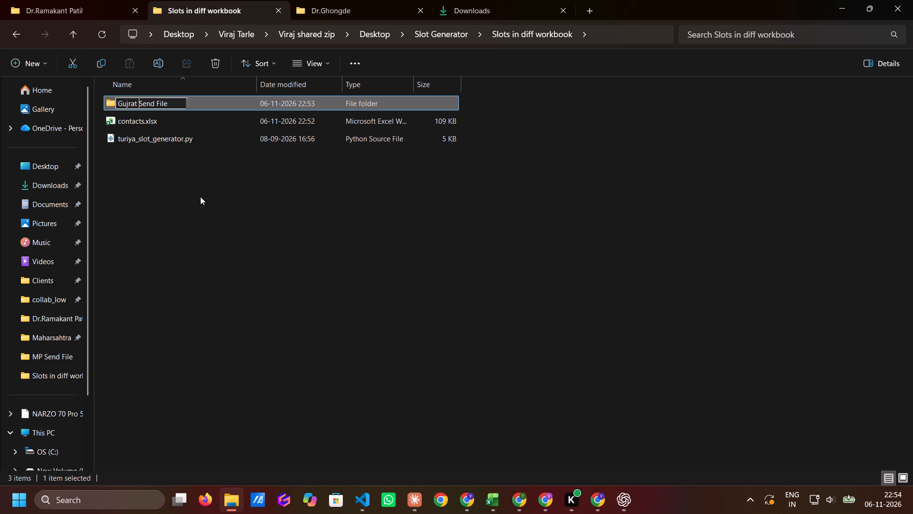
Move the Gujrat Send File folder into the client's folder beside the other state send folders.
left_click(222, 103)
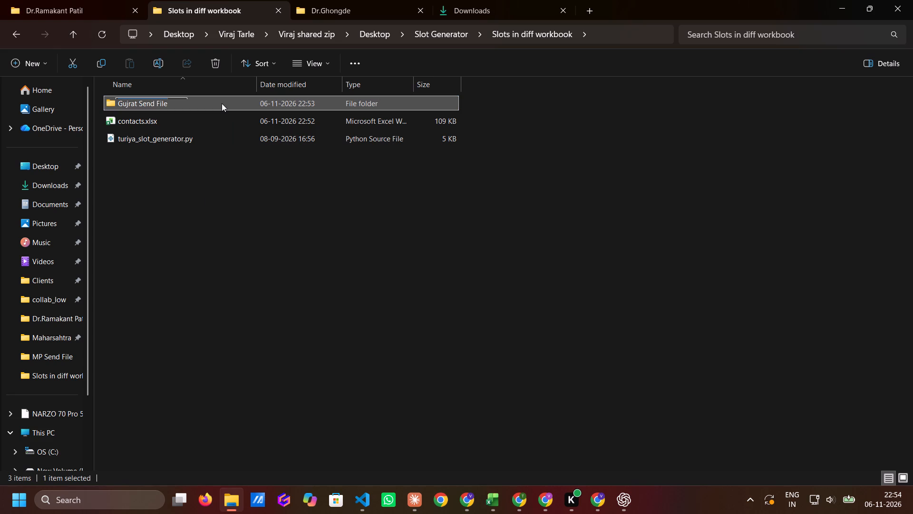
left_click(222, 103)
key("ctrl+x")
left_click(74, 12)
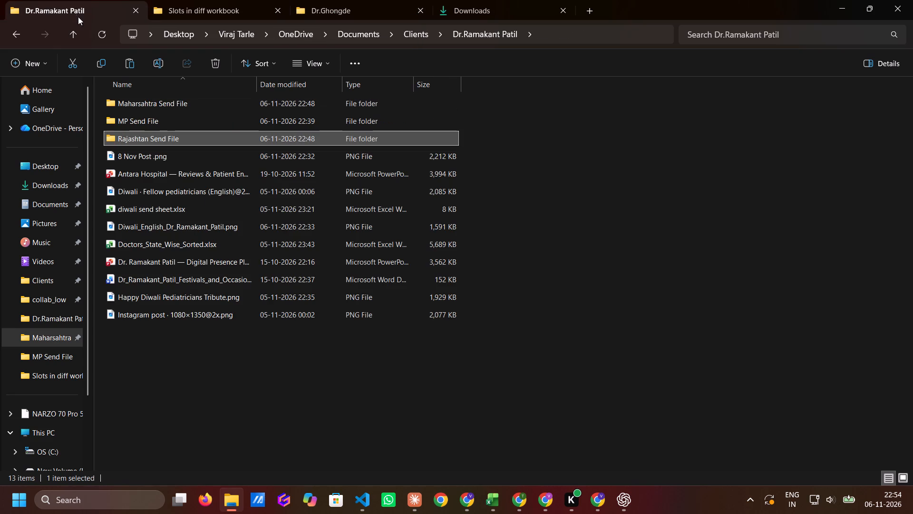
key("ctrl+v")
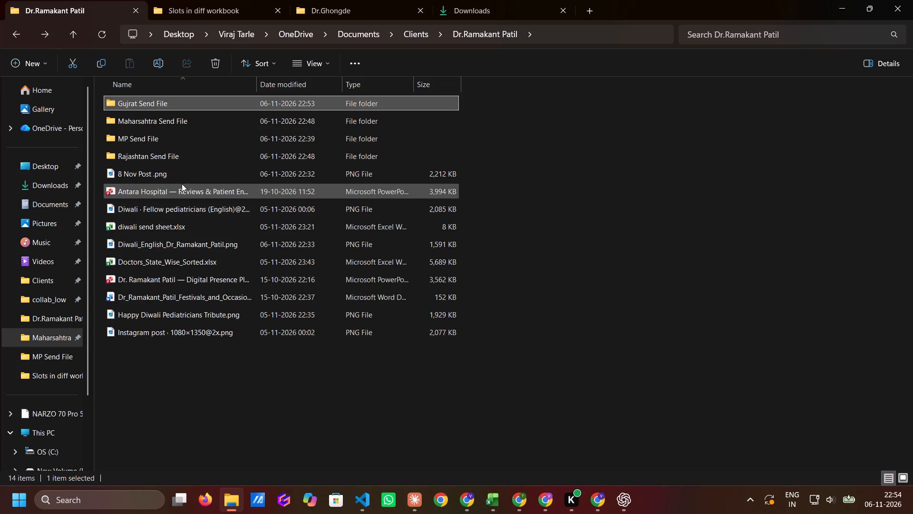
Copy Happy Diwali Pediatricians Tribute.png into the Gujrat Send File folder and return to the client's folder.
left_click(158, 311)
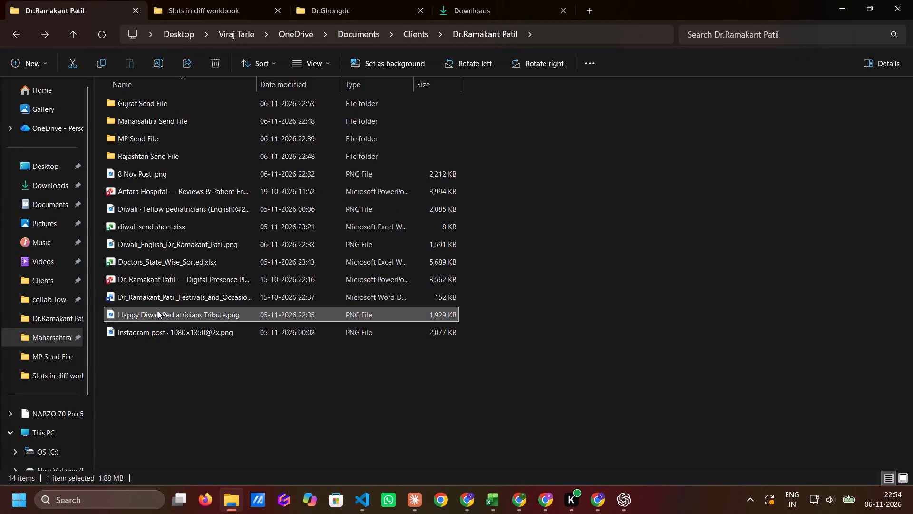
key("ctrl+c")
double_click(141, 103)
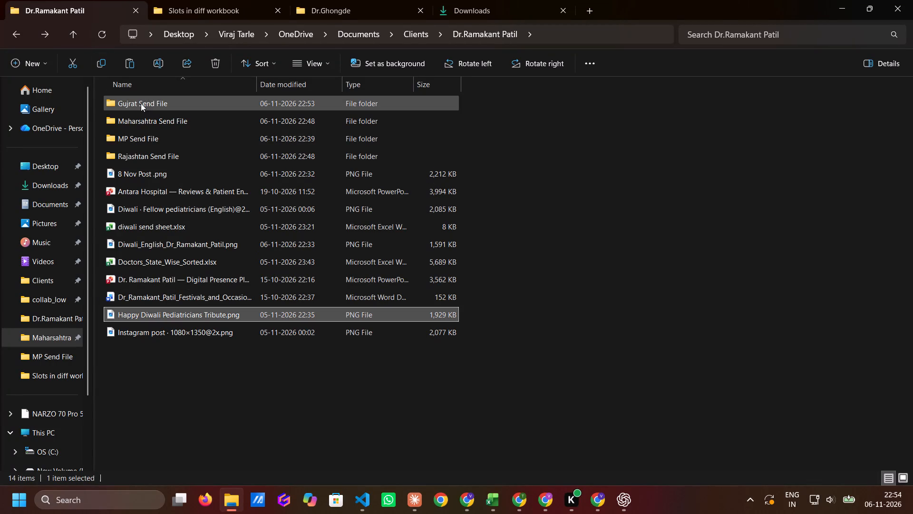
key("ctrl+v")
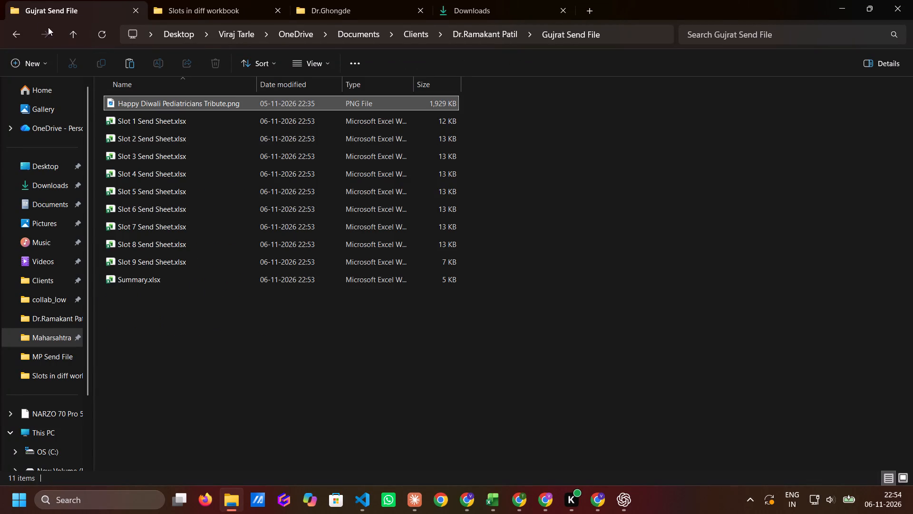
left_click(11, 29)
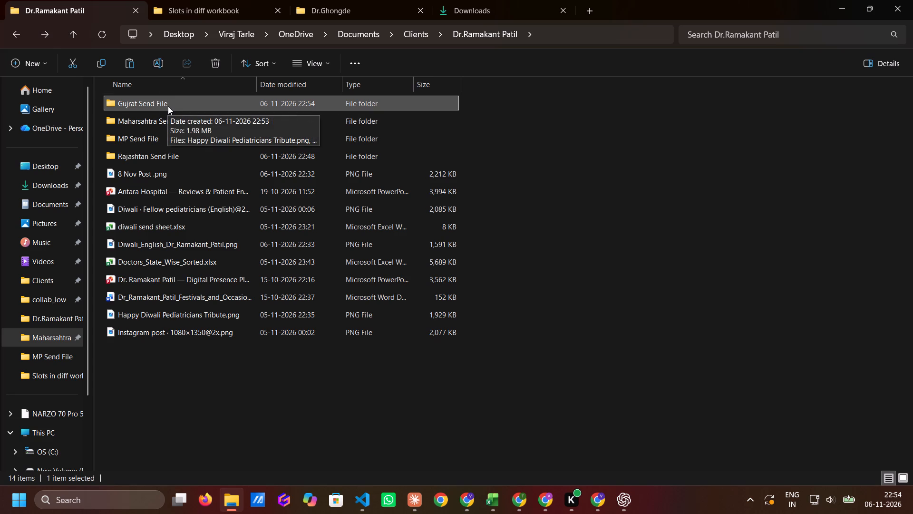
Open Summary.xlsx from the Gujrat Send File folder.
double_click(168, 105)
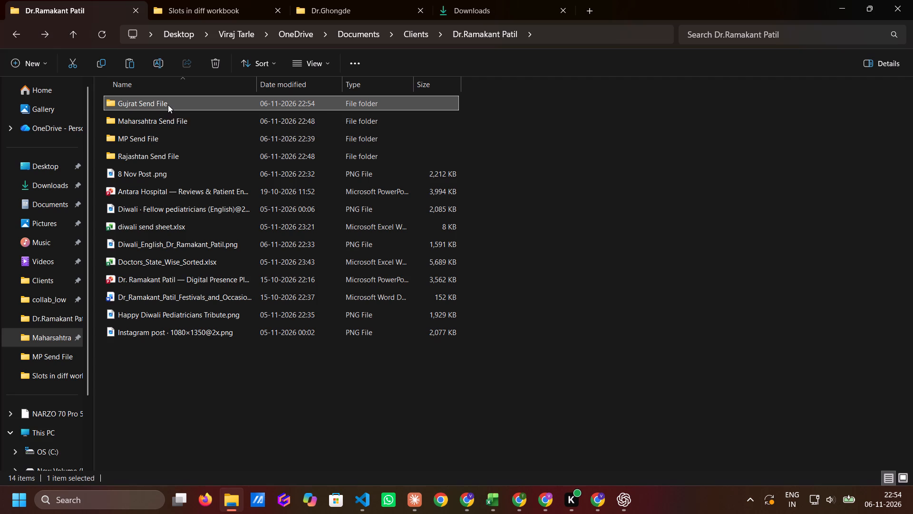
double_click(173, 284)
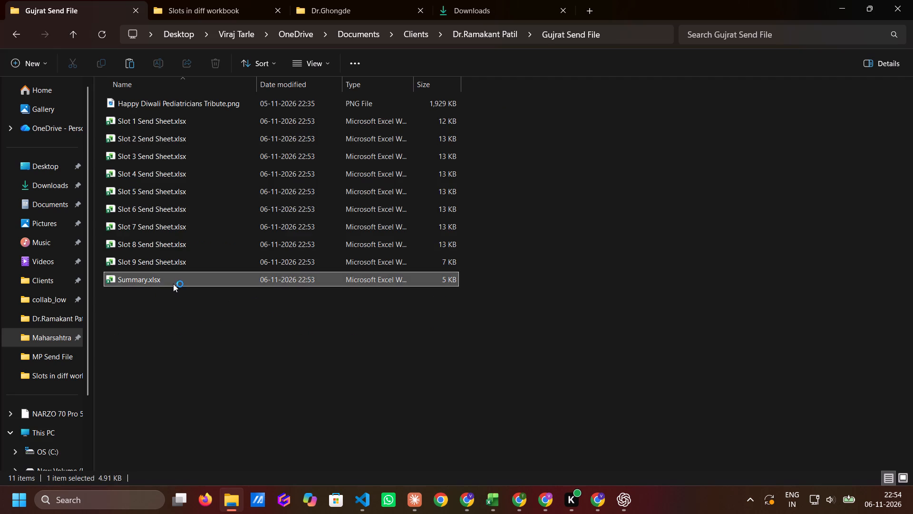
In the CPaaS report in Google Sheets, change the state heading in J21 to State - Gujrat.
key("alt+Tab")
key("alt+Down")
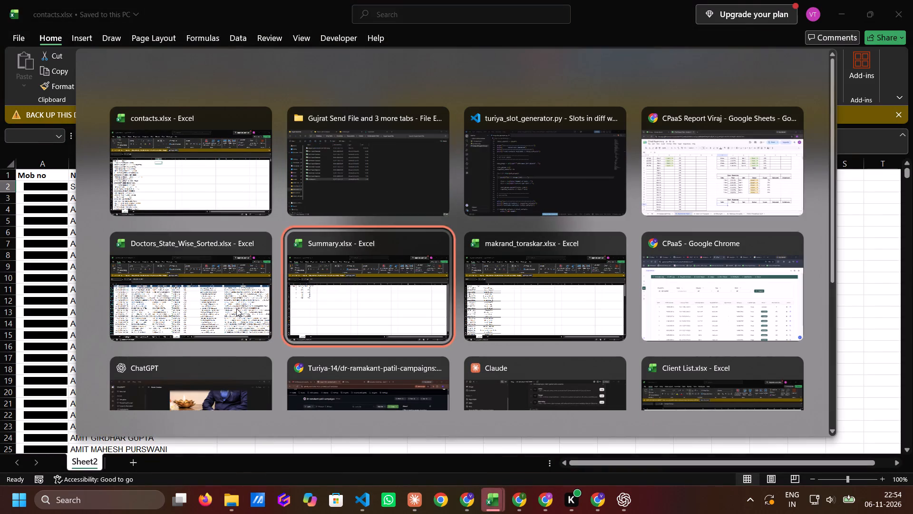
key("alt+Right")
key("alt+Up")
key("alt+Right")
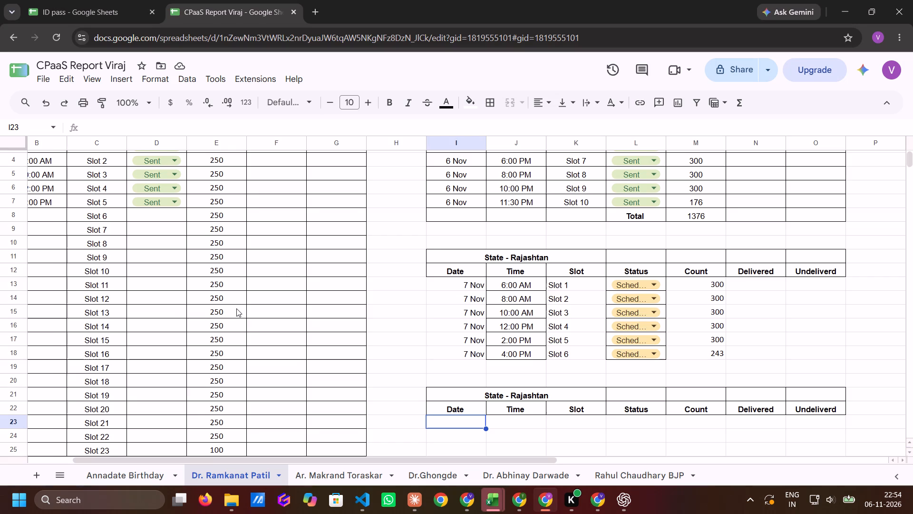
key("Up")
key("Right")
key("Up")
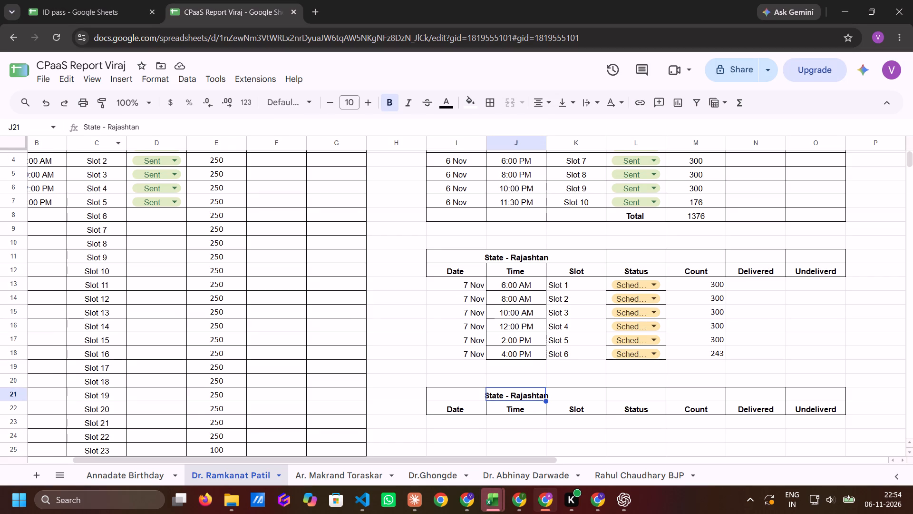
double_click(118, 128)
type("Guh")
key("equal")
key("BackSpace")
key("BackSpace")
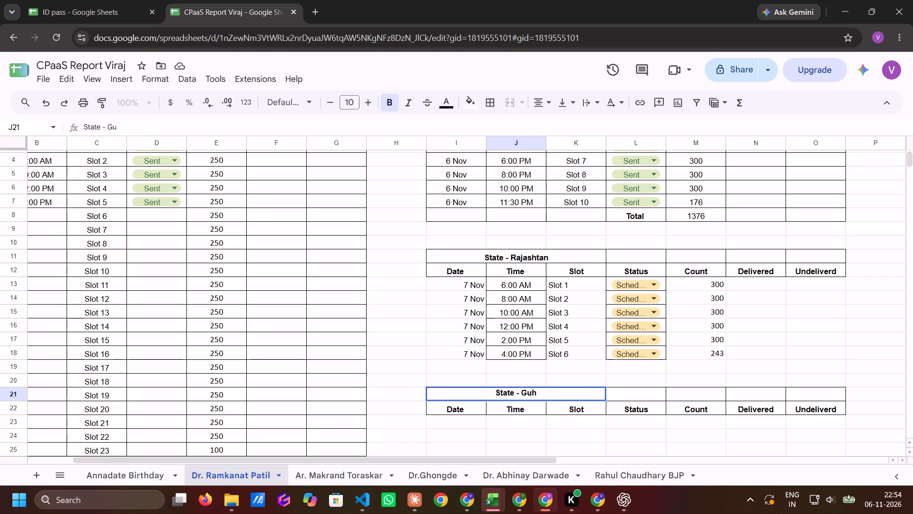
type("jrat")
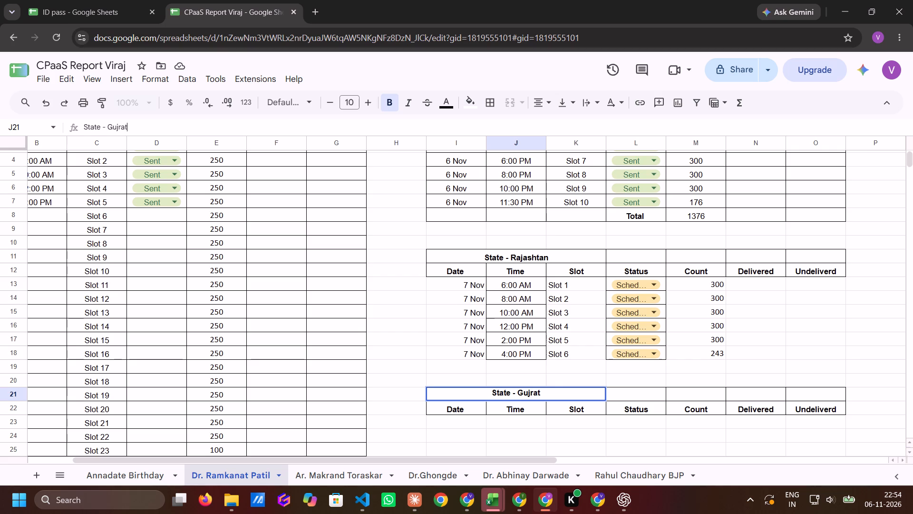
key("Return")
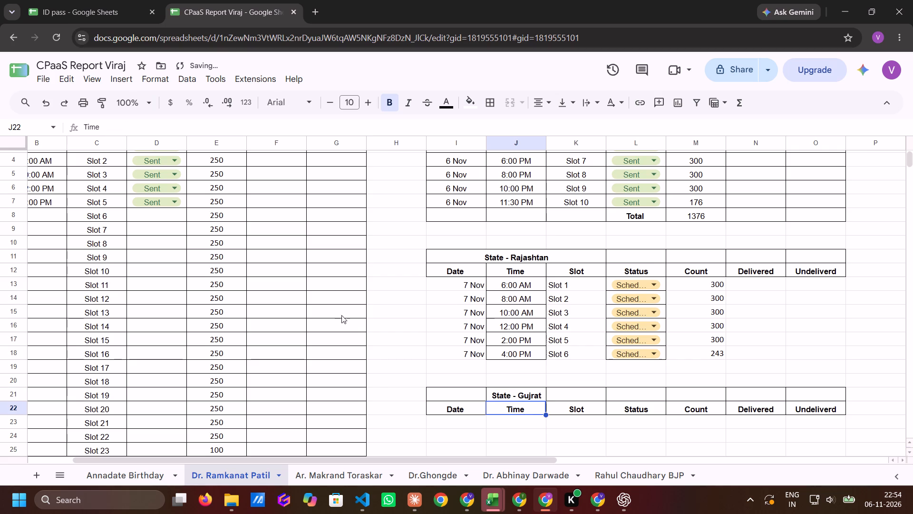
Enter Slot 7 in K23 of the Gujrat table and extend the slot series down to Slot 10 in K26.
scroll(394, 383, "down", 1)
left_click(456, 348)
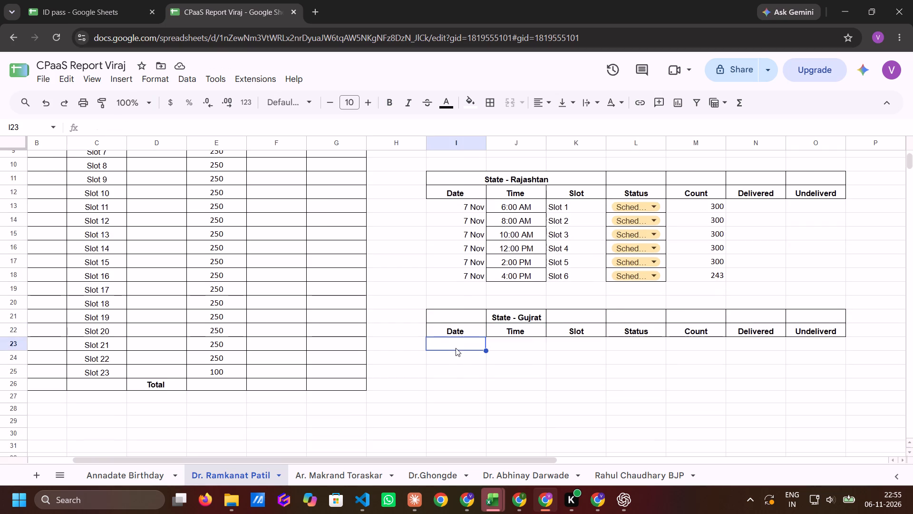
key("Right")
key("Up")
key("Right")
key("Down")
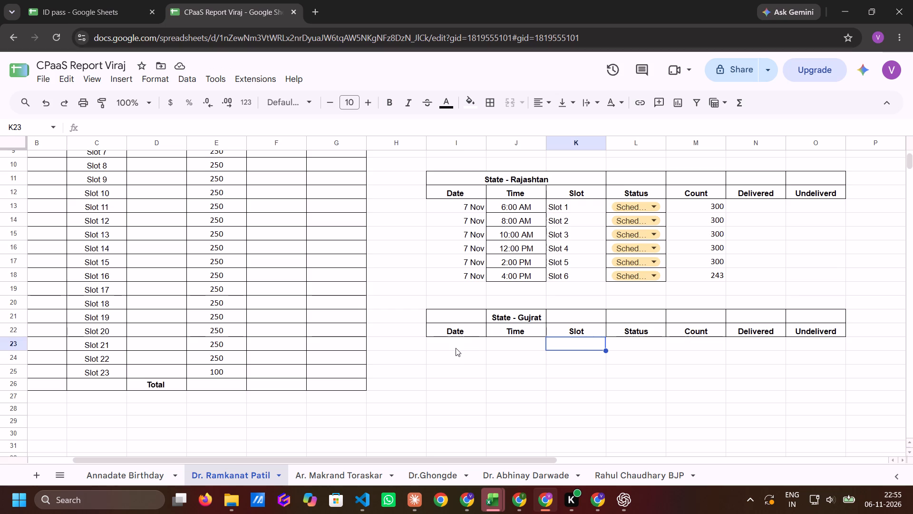
type("Slot 7")
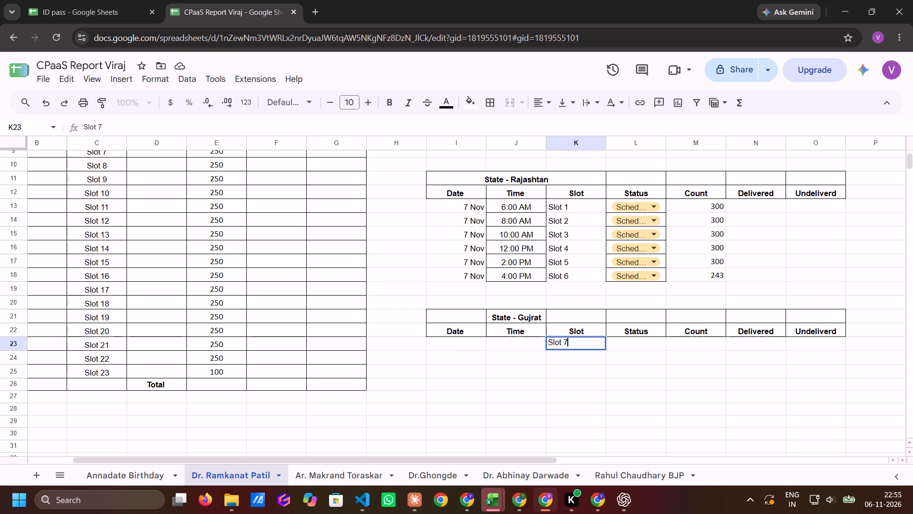
key("Return")
key("Up")
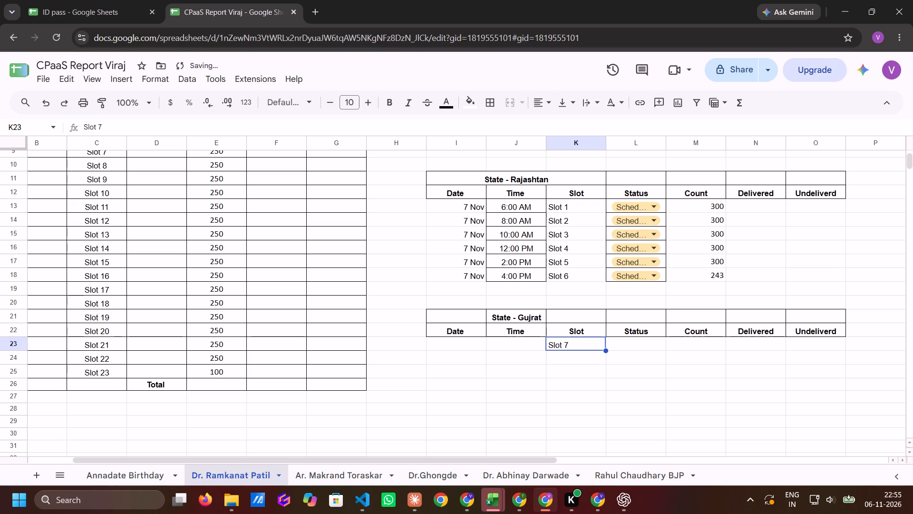
left_click_drag(605, 350, 606, 386)
Copy the 6:00 PM to 11:30 PM times from the MP table (J4:J7) into J23:J26 of the Gujrat table.
scroll(527, 278, "up", 2)
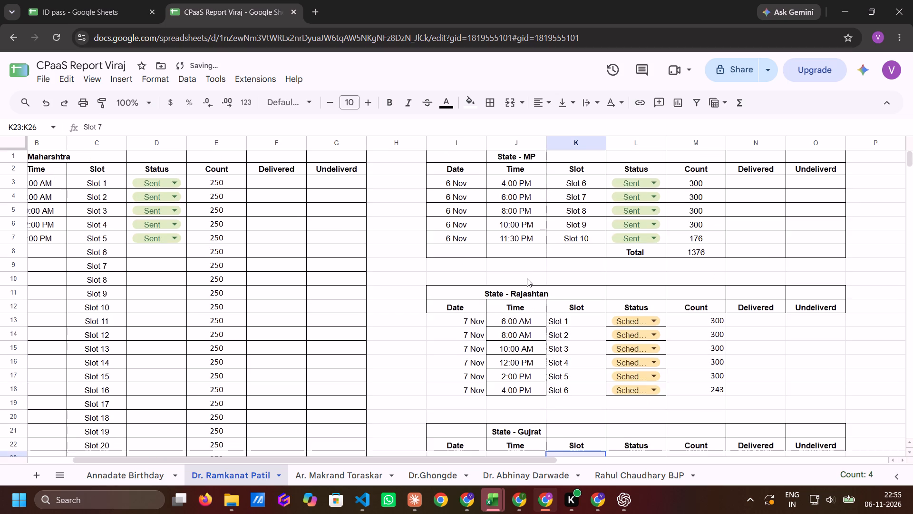
left_click(523, 192)
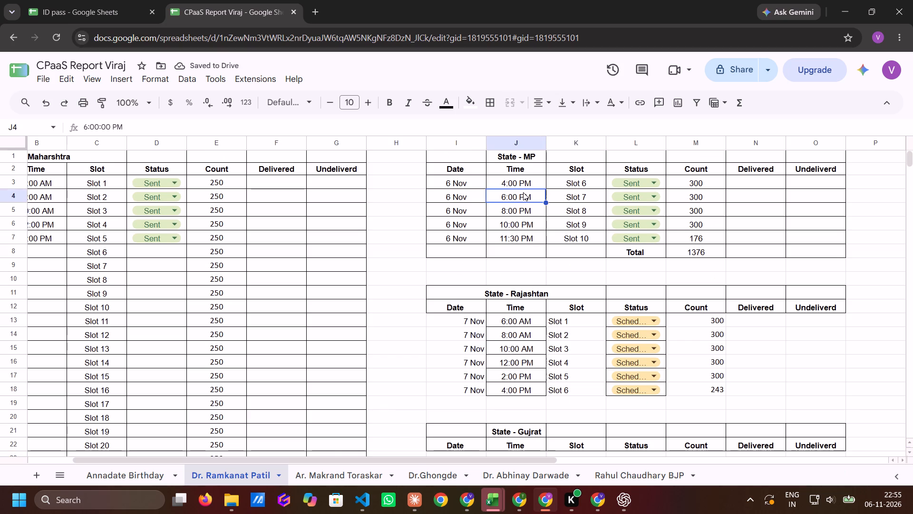
key("shift+Down")
key("shift+Down")
key("shift+Down")
key("ctrl+c")
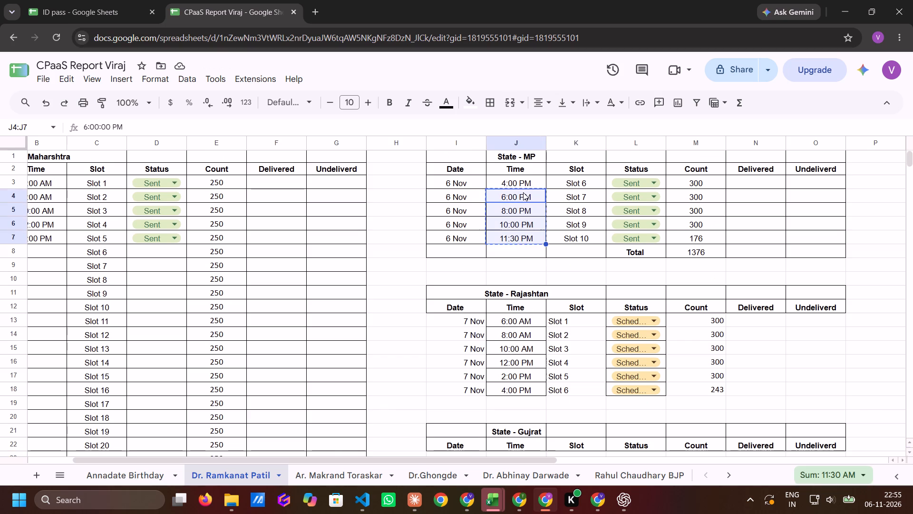
key("Down")
key("Down")
key("Down")
key("Down")
key("Down")
key("Down")
key("Down")
key("Down")
key("Down")
key("Down")
key("Down")
key("Down")
key("Down")
key("Down")
key("Down")
key("Down")
key("Down")
key("Down")
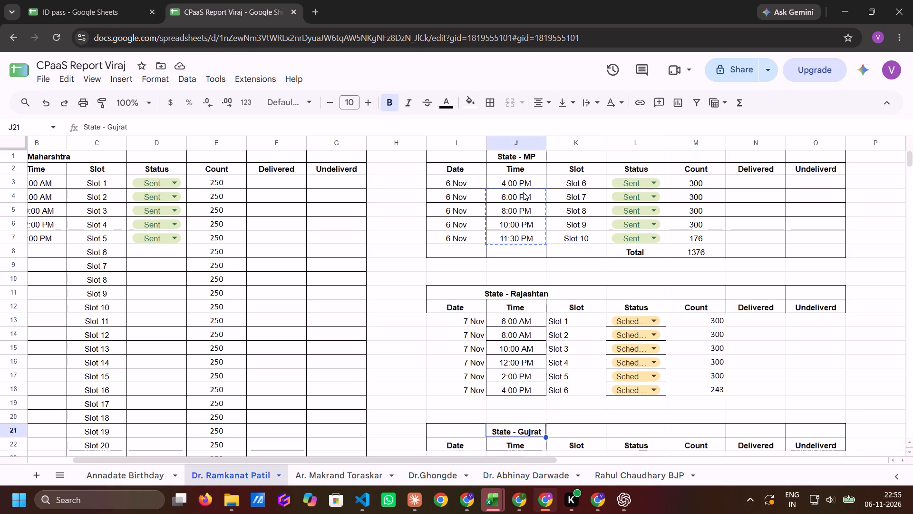
key("Down")
key("Down")
key("Up")
key("ctrl+v")
key("Down")
key("Down")
key("Down")
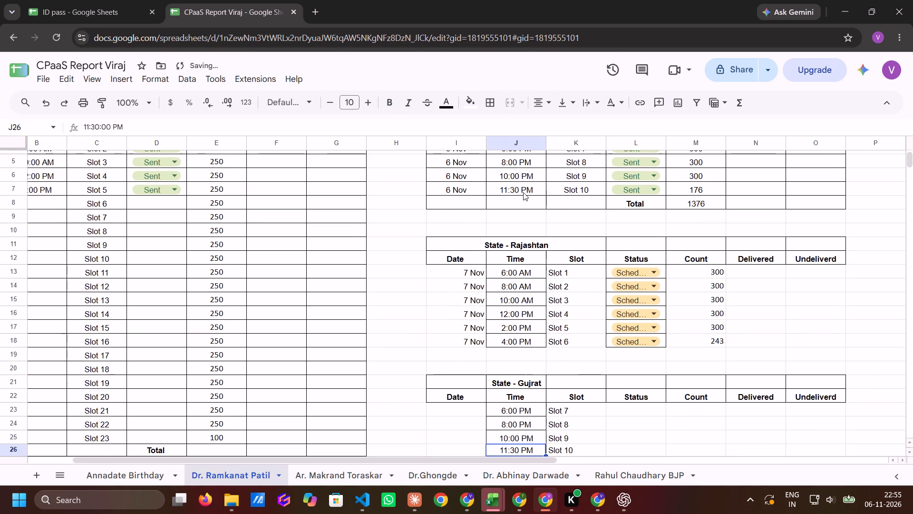
Enter 7 Nov as the date in I23 and copy it down to I24:I26 in the Gujrat table.
key("Down")
key("Down")
key("Up")
key("Up")
key("Up")
key("Up")
key("Up")
key("Left")
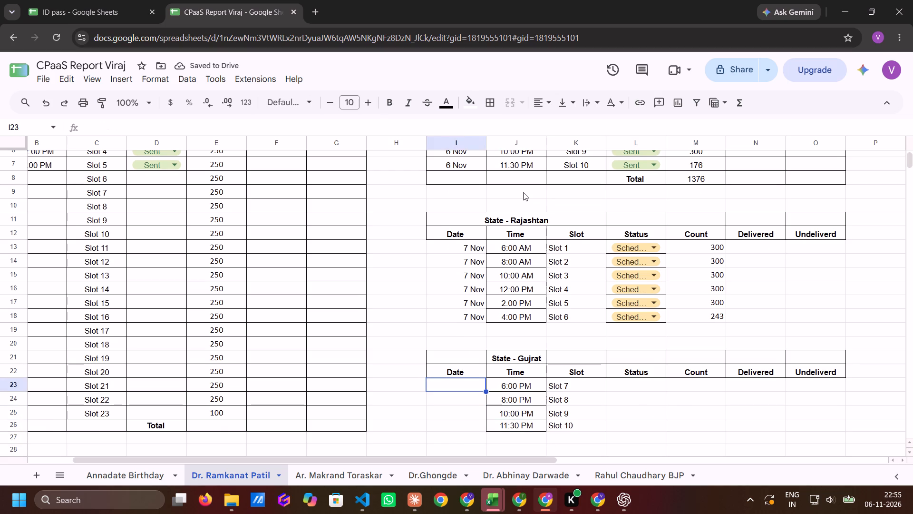
type("7 M")
key("BackSpace")
type("Noc")
key("Return")
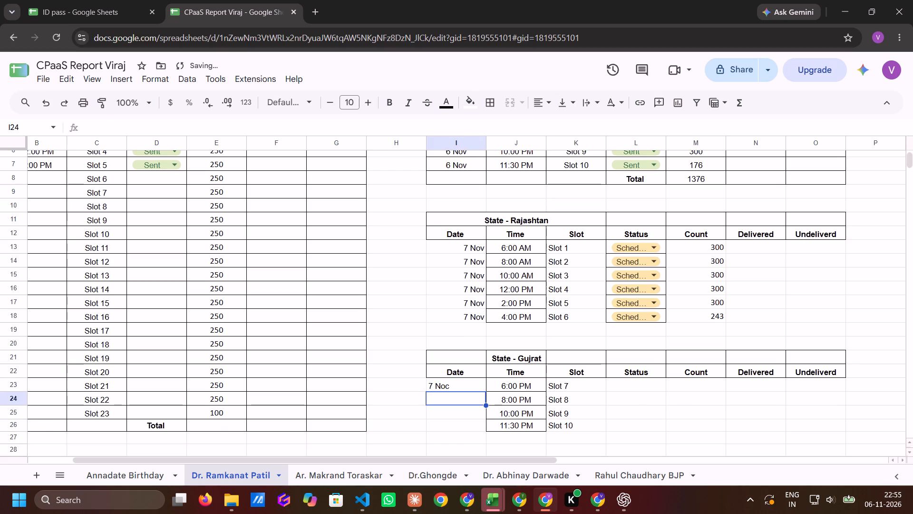
key("BackSpace")
key("Up")
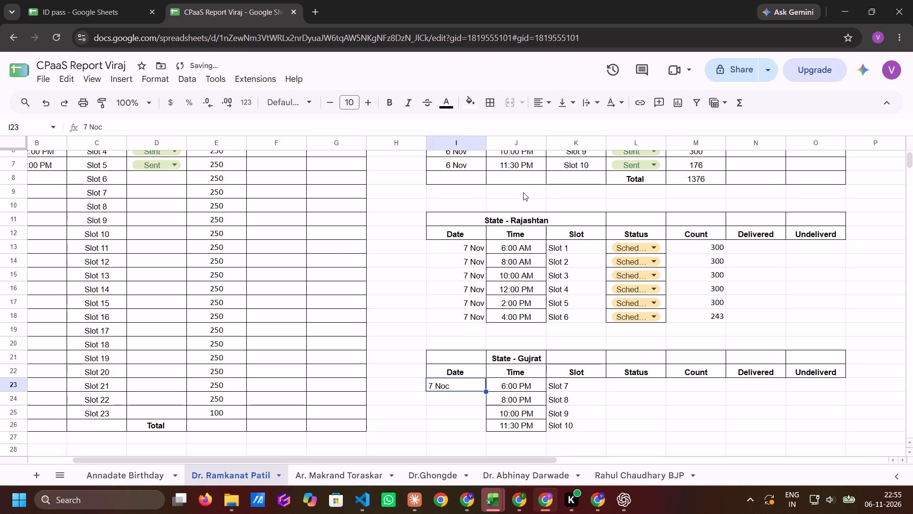
type("7 Nov")
key("Return")
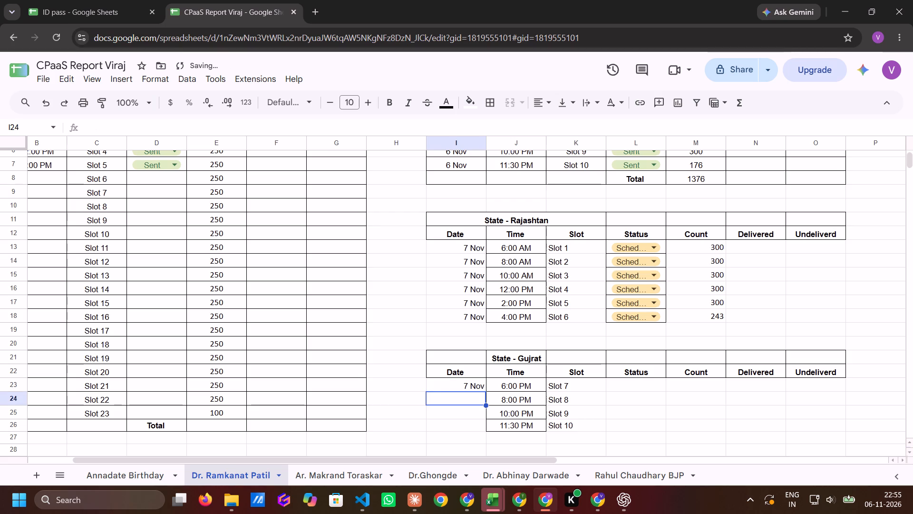
key("Up")
key("ctrl+c")
key("Down")
key("shift+Down")
key("shift+Down")
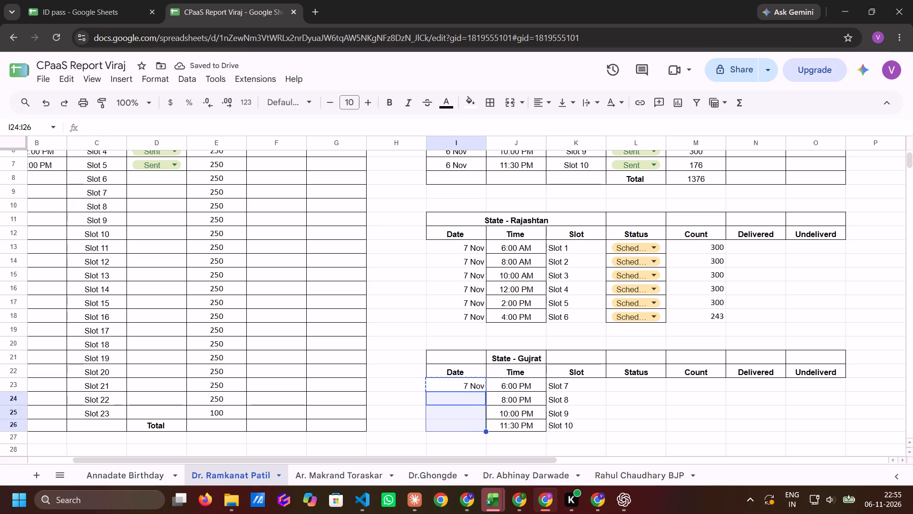
key("ctrl+v")
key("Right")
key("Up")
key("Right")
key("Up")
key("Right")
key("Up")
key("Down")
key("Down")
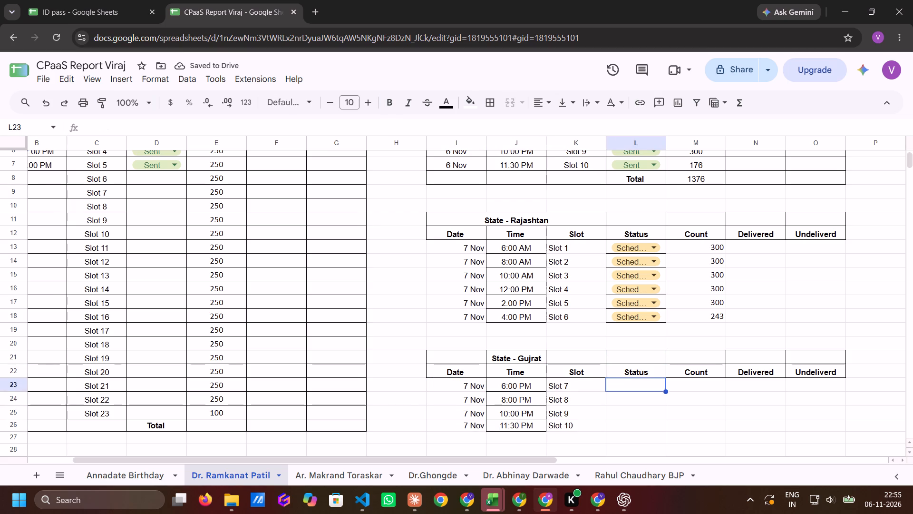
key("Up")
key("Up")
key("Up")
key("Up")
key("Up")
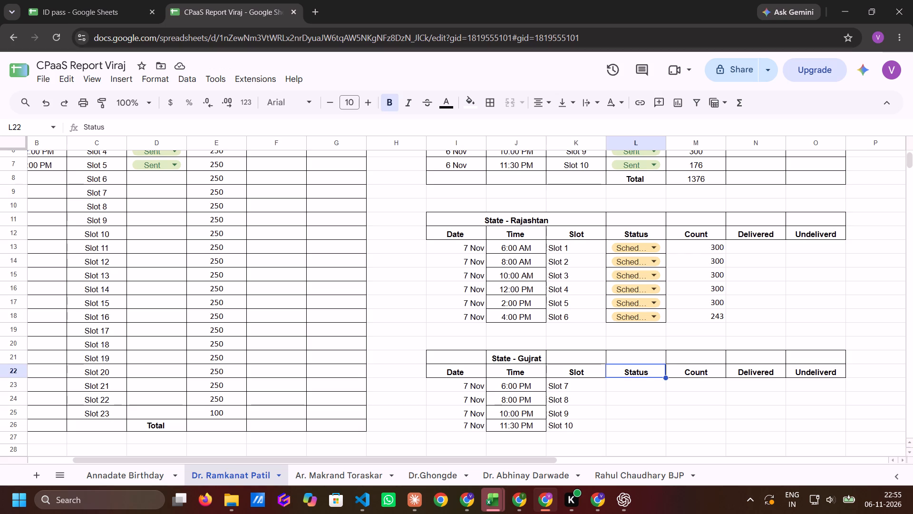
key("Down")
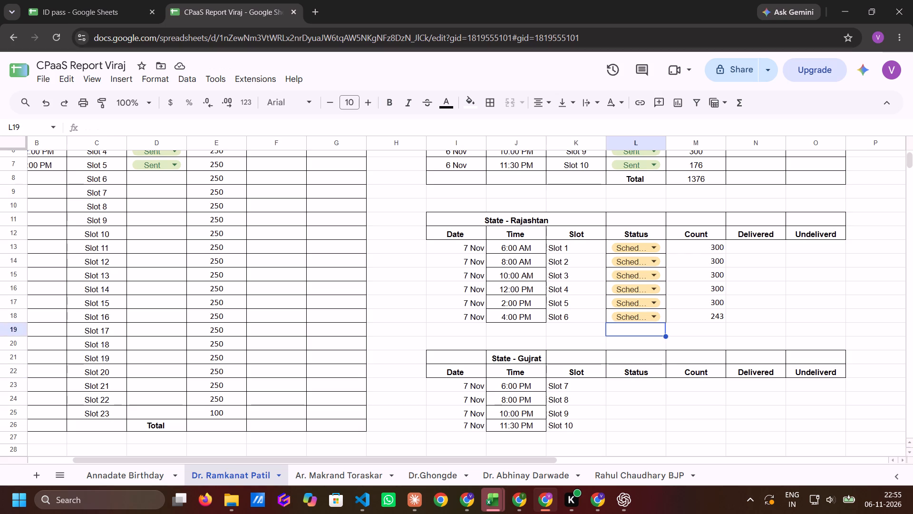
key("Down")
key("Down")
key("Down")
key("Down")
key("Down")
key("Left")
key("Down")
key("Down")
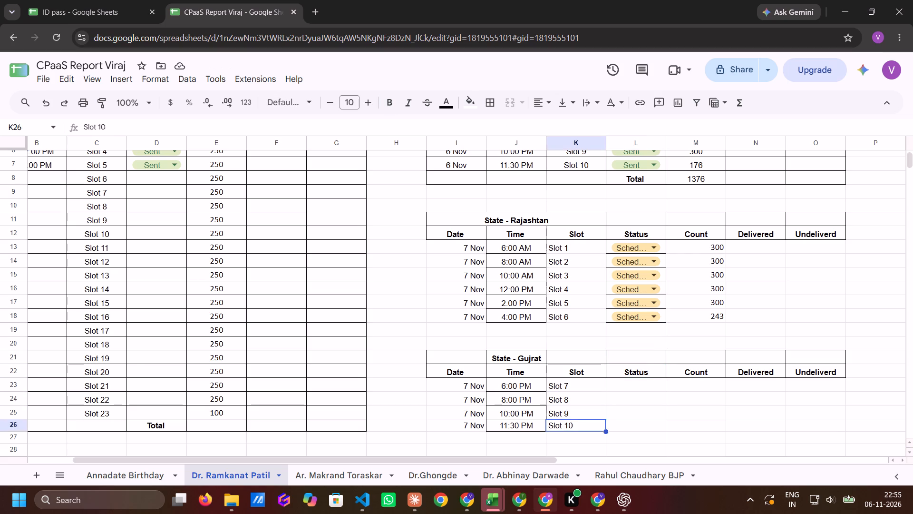
Select M23, the first Count cell of the Gujrat table.
key("Down")
key("Right")
key("Up")
key("Right")
key("Up")
key("Up")
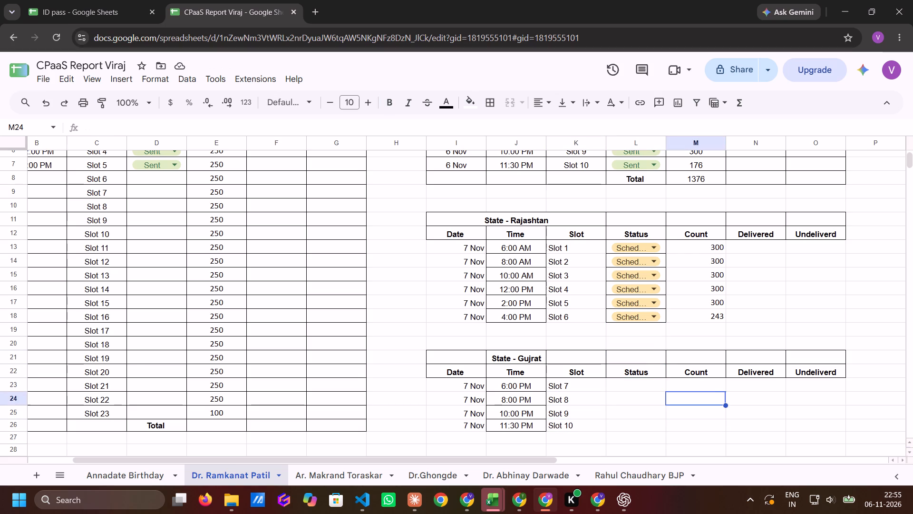
key("Up")
Switch to Excel, dismiss the duplicate workbook name alert and close the Summary.xlsx that is already open.
key("alt+Tab")
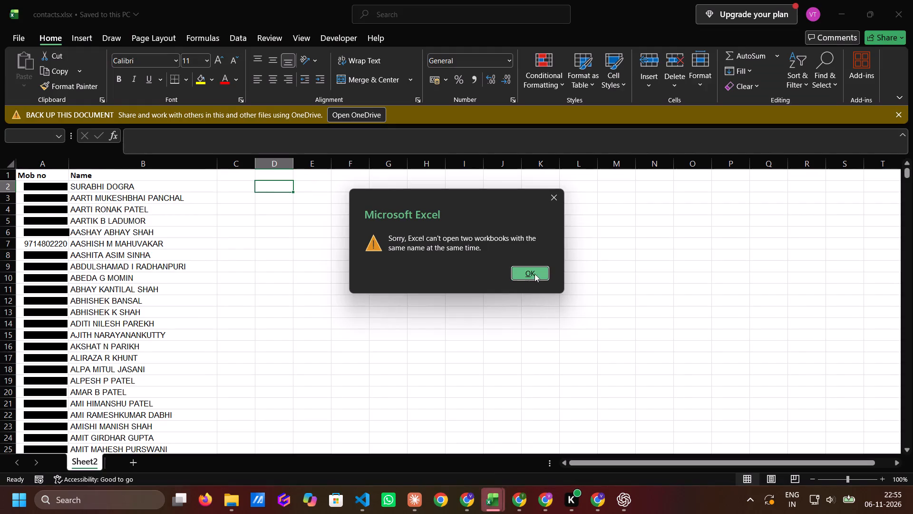
left_click(526, 278)
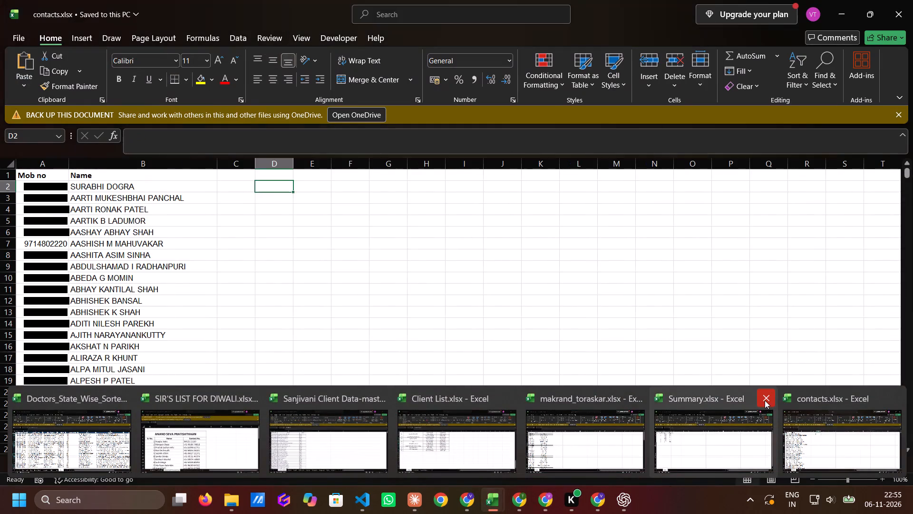
left_click(765, 400)
Switch to File Explorer and open Summary.xlsx from the Gujrat Send File folder.
key("alt+Tab")
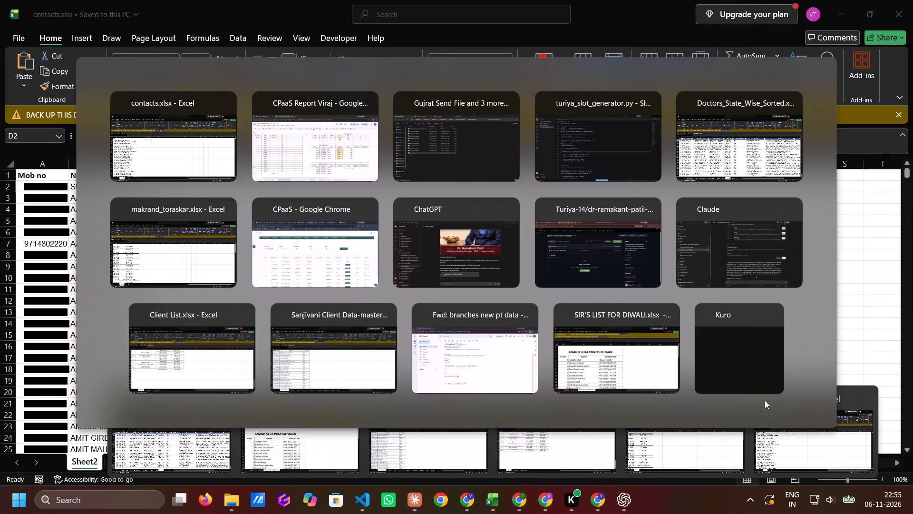
key("alt+Tab")
key("alt+Tab")
triple_click(142, 280)
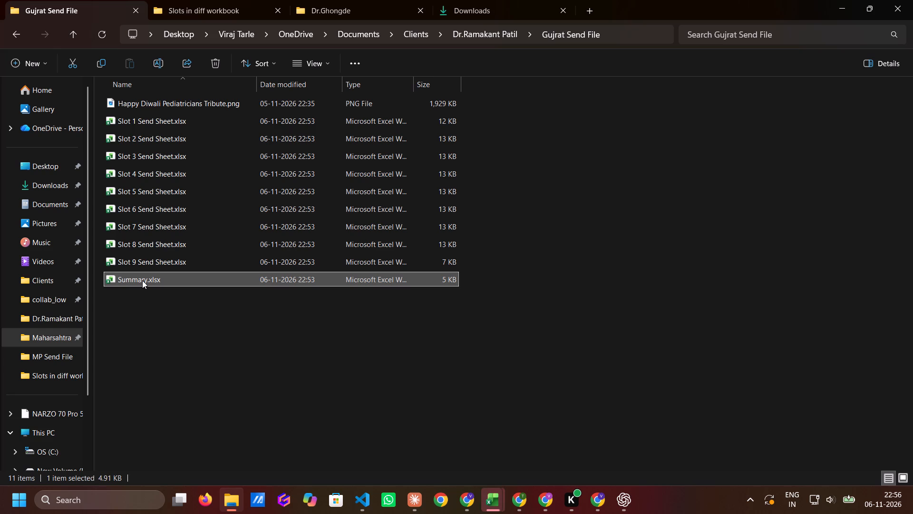
double_click(142, 280)
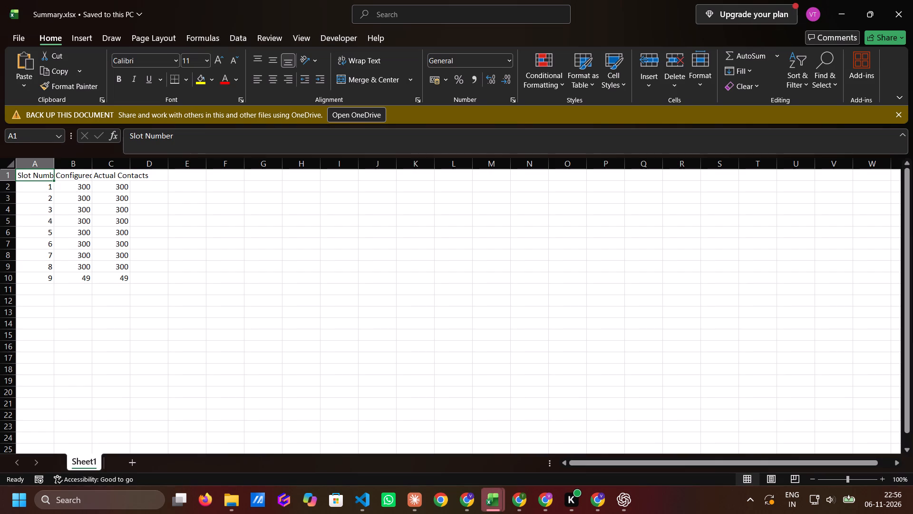
Copy the configured slot counts in B2:B10 of Summary.xlsx.
left_click(87, 193)
key("Down")
key("Up")
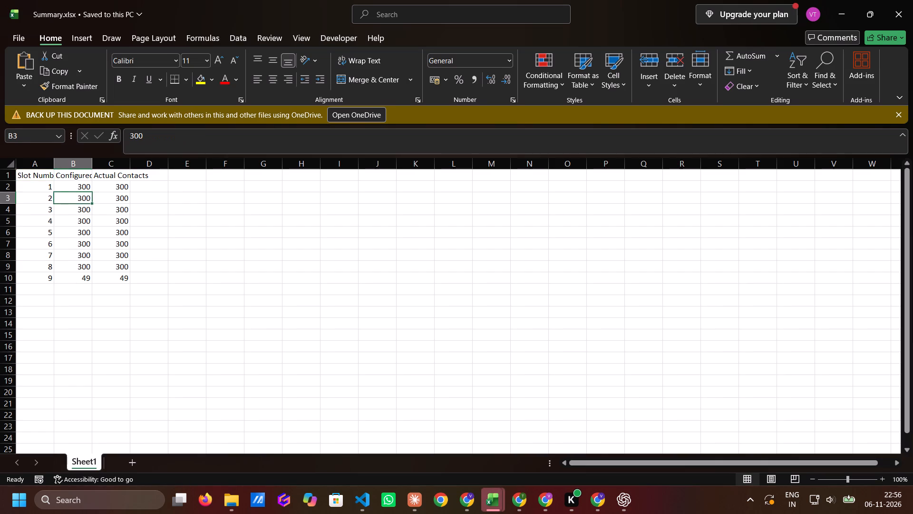
key("Up")
key("ctrl+shift+Down")
key("ctrl+c")
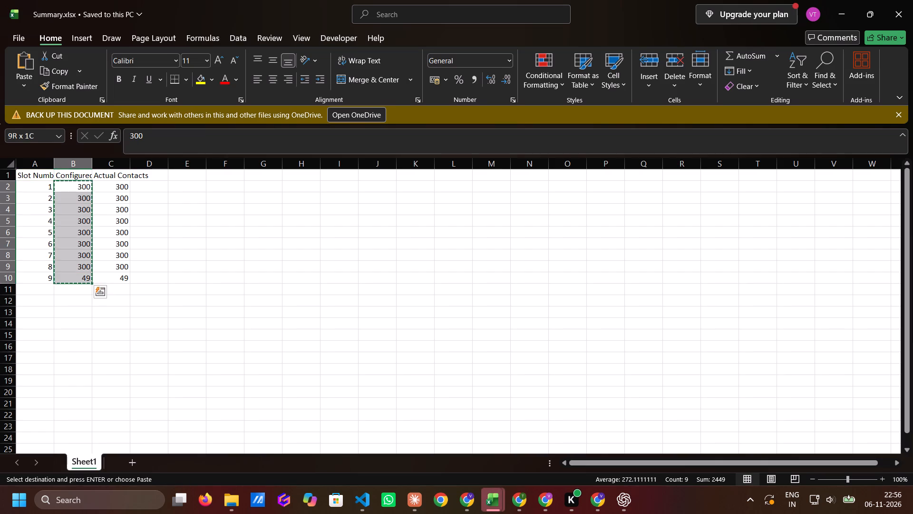
Switch to the CPaaS report in Chrome and paste the copied counts into the Gujrat table's Count column from M23 down.
key("alt+Tab")
key("alt+Right")
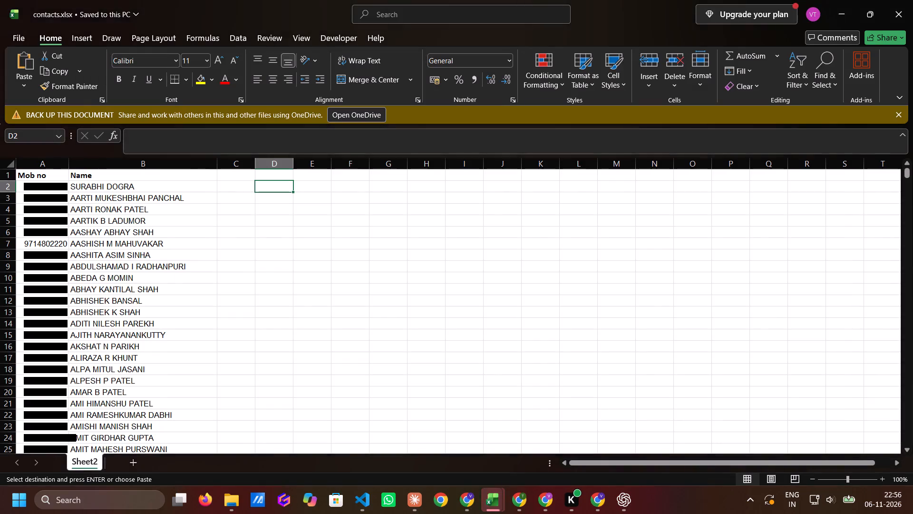
key("alt+Tab")
key("alt+Right")
key("alt+Right")
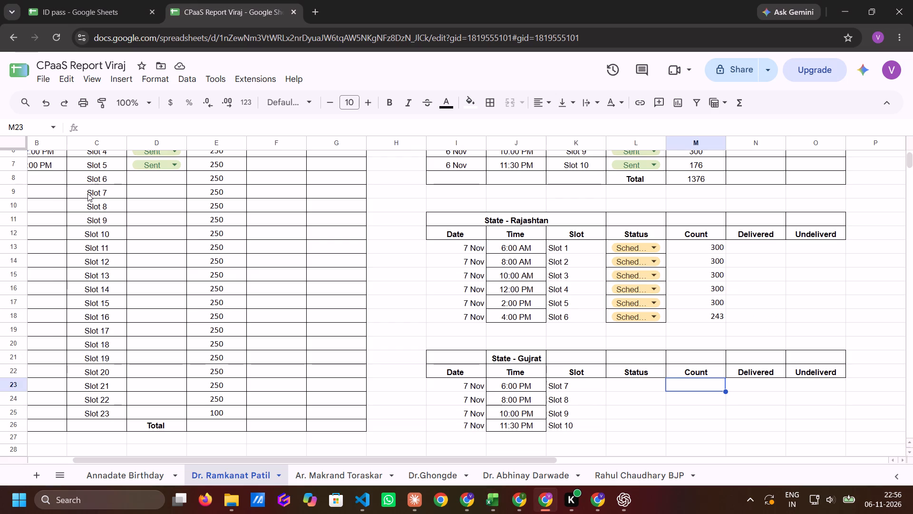
key("ctrl+v")
key("Down")
key("Down")
key("Down")
key("ctrl+Down")
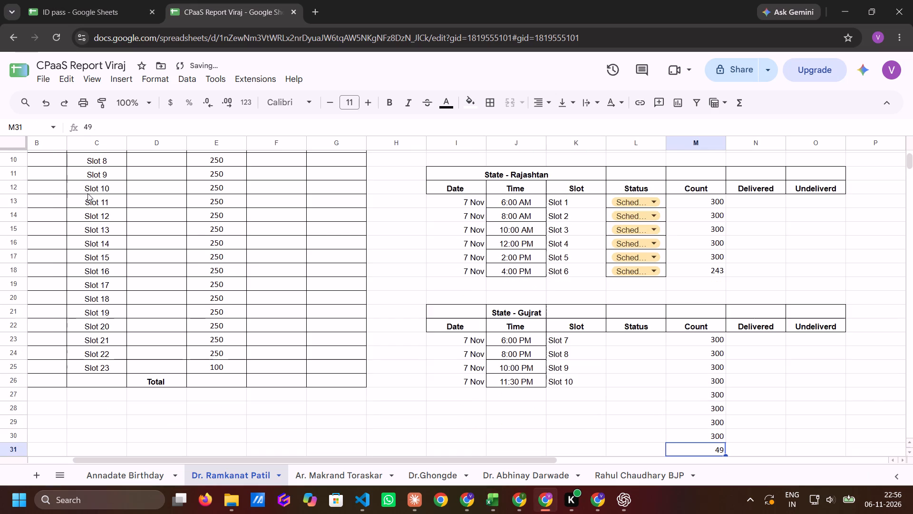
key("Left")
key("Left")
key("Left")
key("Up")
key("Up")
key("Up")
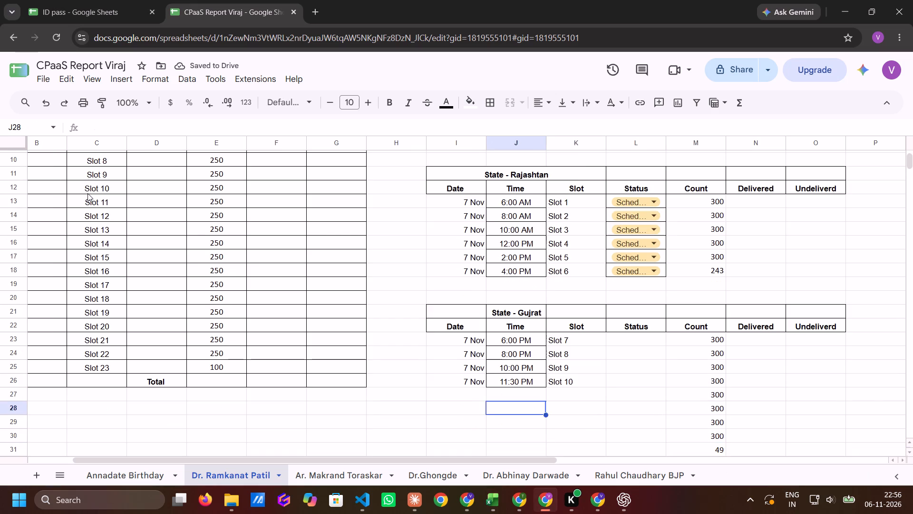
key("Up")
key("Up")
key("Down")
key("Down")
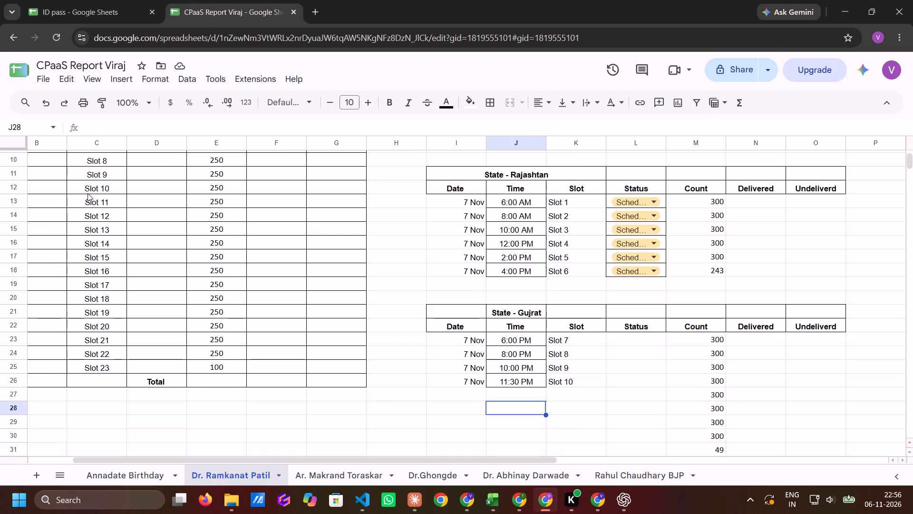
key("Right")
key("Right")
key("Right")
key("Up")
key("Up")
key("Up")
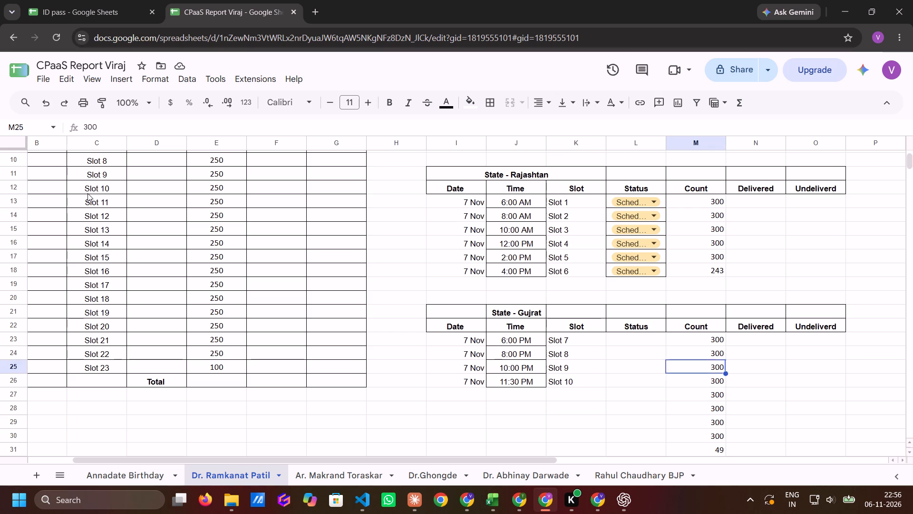
Select the whole Rajashtan table, from its title row through the Slot 6 row, I11:O18.
key("Up")
key("Up")
key("Up")
key("Left")
key("Left")
key("Left")
key("Up")
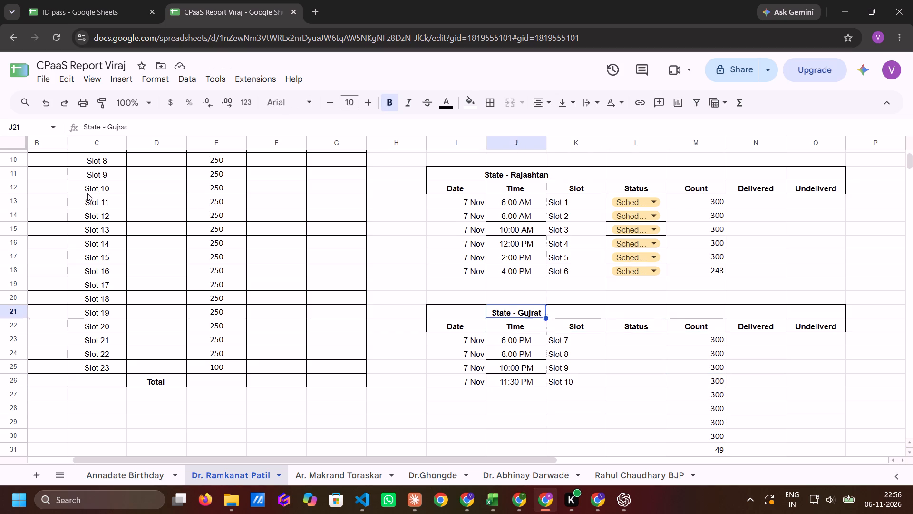
key("Up")
key("Up")
key("Up")
key("Up")
key("Up")
key("Up")
key("Up")
key("Up")
key("Up")
key("Up")
key("Left")
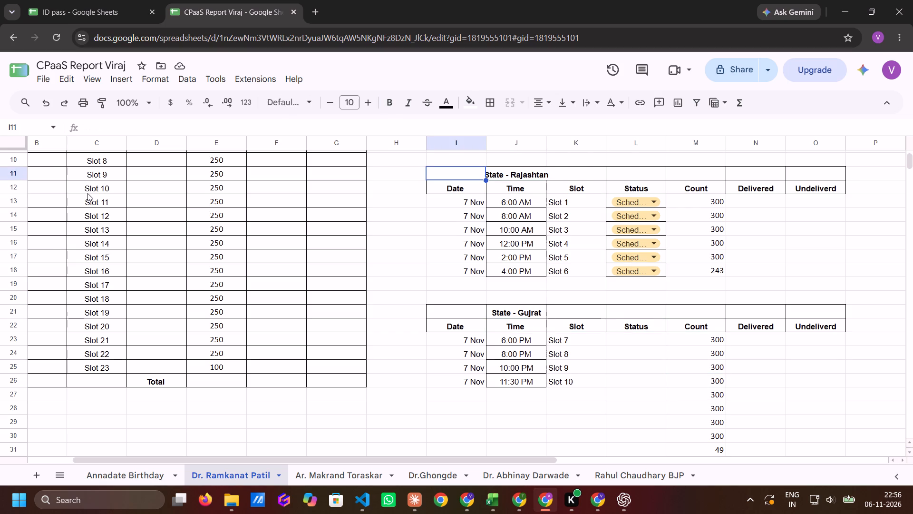
key("shift+Down")
key("shift+Down")
key("shift+Down")
key("shift+Right")
key("shift+Down")
key("shift+Right")
key("shift+Down")
key("shift+Right")
key("shift+Right")
key("shift+Down")
key("shift+Right")
key("shift+Down")
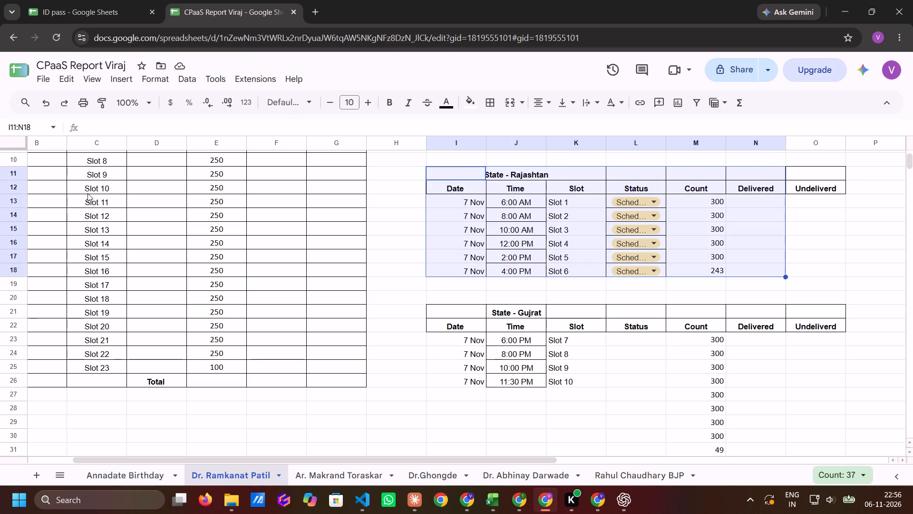
key("shift+Down")
key("shift+Down")
key("shift+Up")
key("shift+Right")
key("shift+Right")
key("shift+Up")
key("shift+Up")
key("shift+Left")
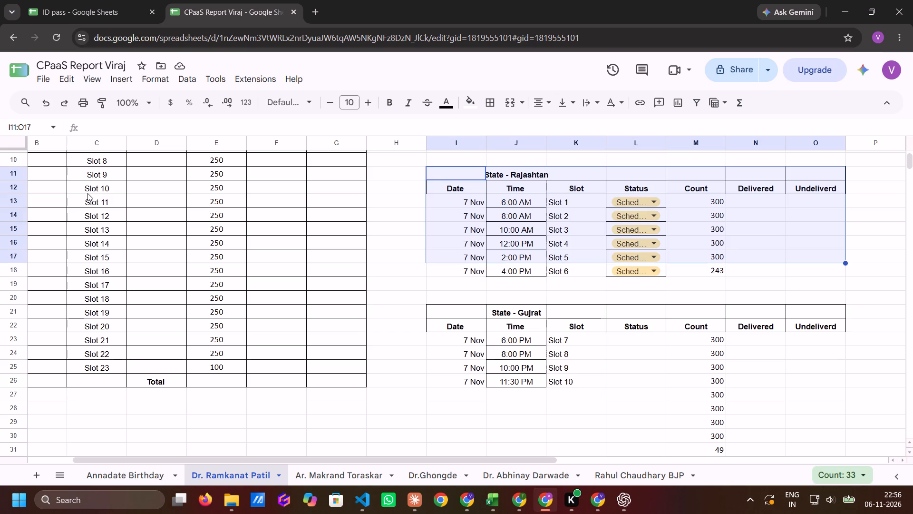
key("shift+Down")
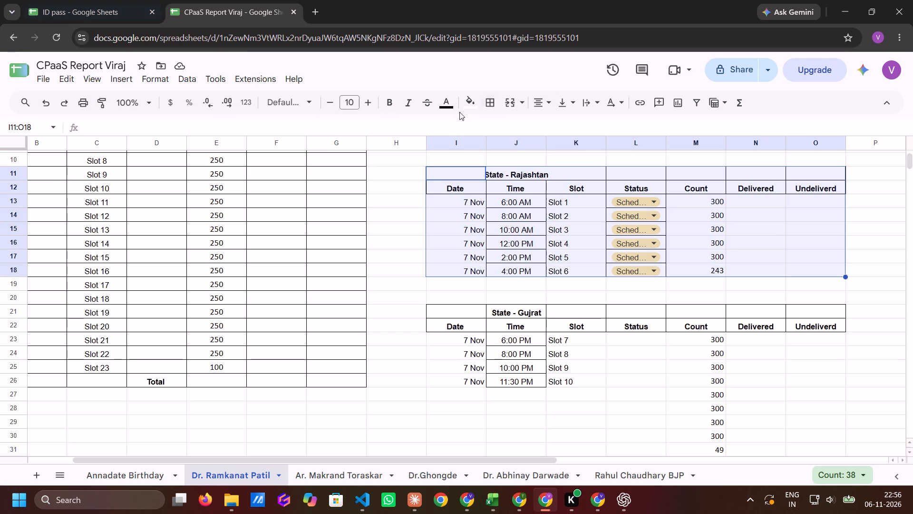
Apply all borders and centre alignment to the Rajashtan table range I11:O18 in the CPaaS report.
left_click(543, 104)
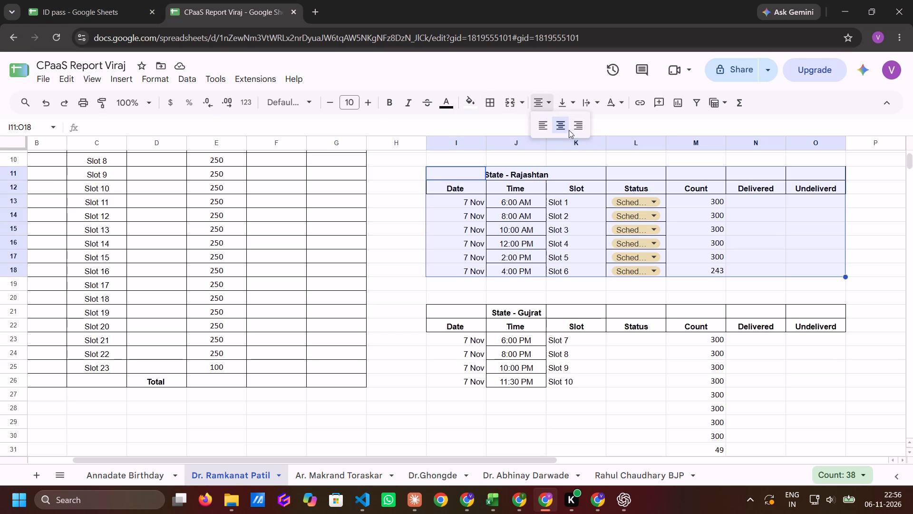
left_click(438, 279)
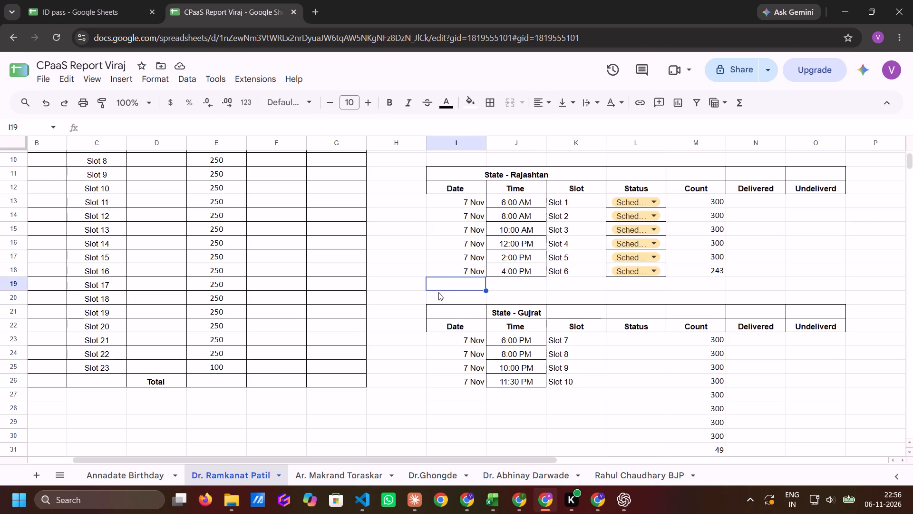
left_click(457, 177)
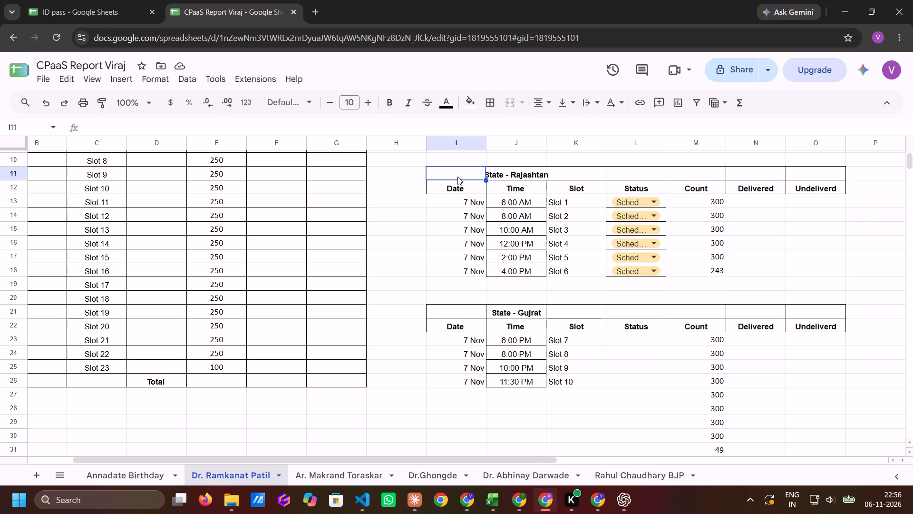
key("shift+Down")
key("shift+Right")
key("shift+Down")
key("shift+Right")
key("shift+Down")
key("shift+Right")
key("shift+Right")
key("shift+Down")
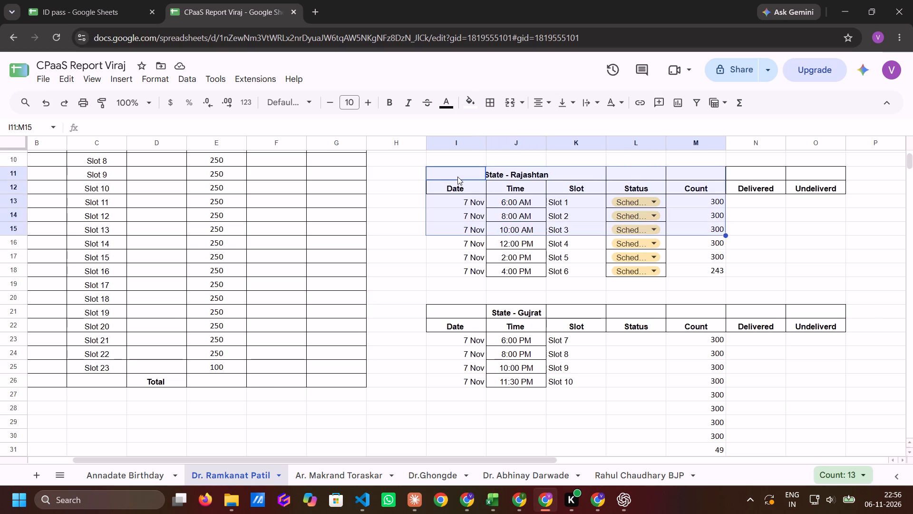
key("shift+Down")
key("shift+Right")
key("shift+Down")
key("shift+Down")
key("shift+Right")
key("shift+Down")
key("shift+Up")
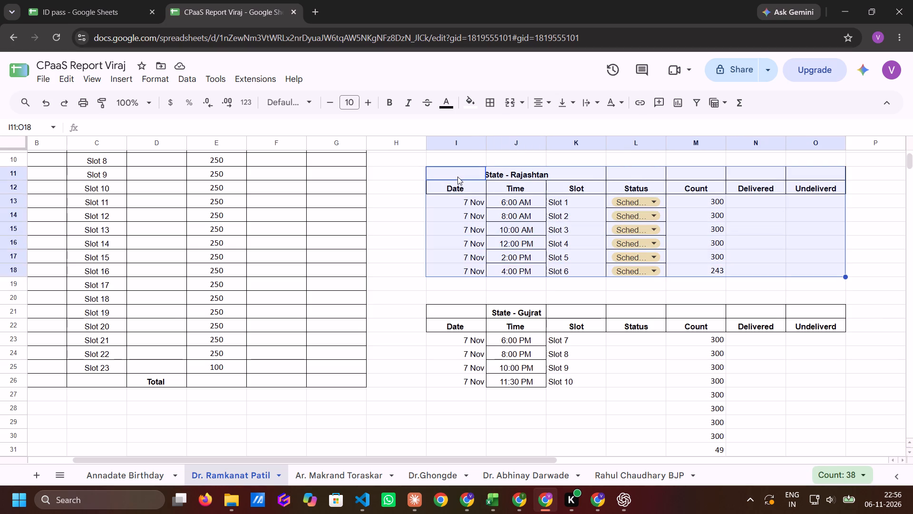
left_click(492, 104)
left_click(494, 129)
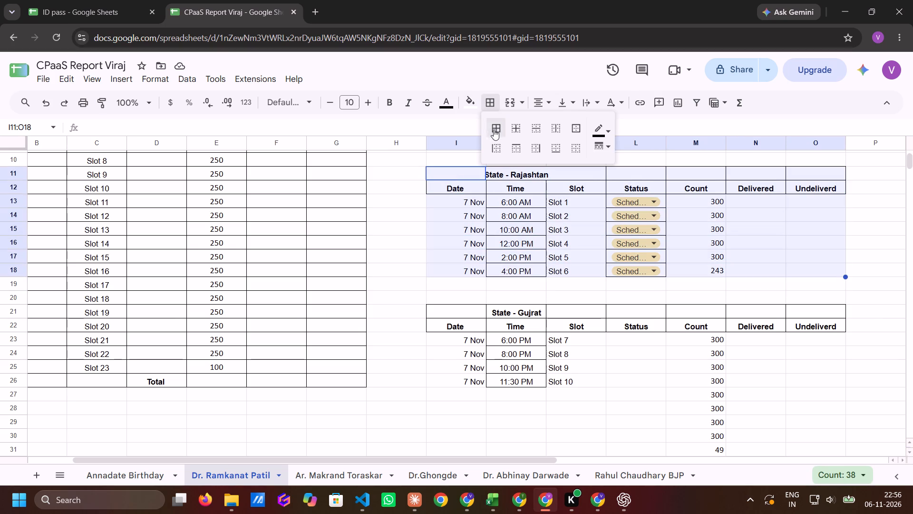
left_click(544, 100)
left_click(555, 123)
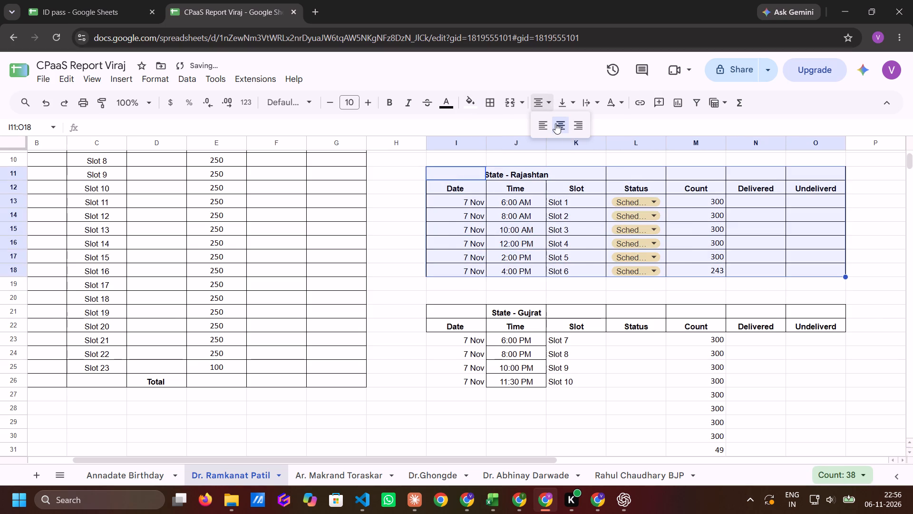
Apply all borders and centre alignment to the Gujrat table range I21:O32.
left_click(471, 306)
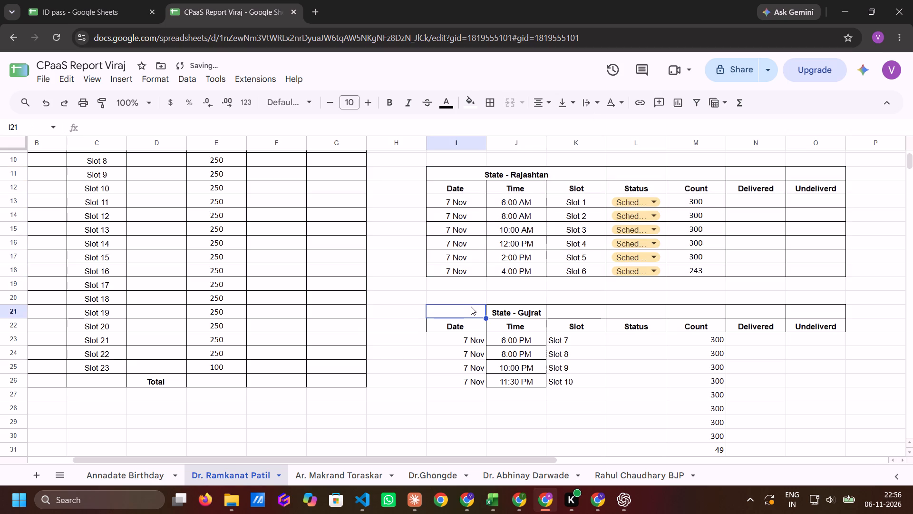
key("shift+Down")
key("shift+Right")
key("shift+Right")
key("shift+Right")
key("shift+Down")
key("shift+Down")
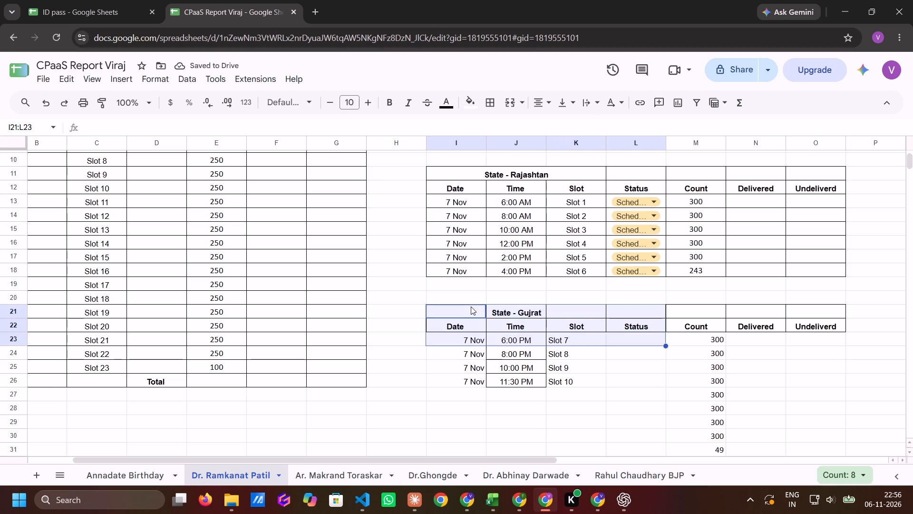
key("shift+Down")
key("shift+Down")
key("shift+Down")
key("shift+Down")
key("shift+Down")
key("shift+Down")
key("shift+Down")
key("shift+Down")
key("shift+Right")
key("shift+Right")
key("shift+Up")
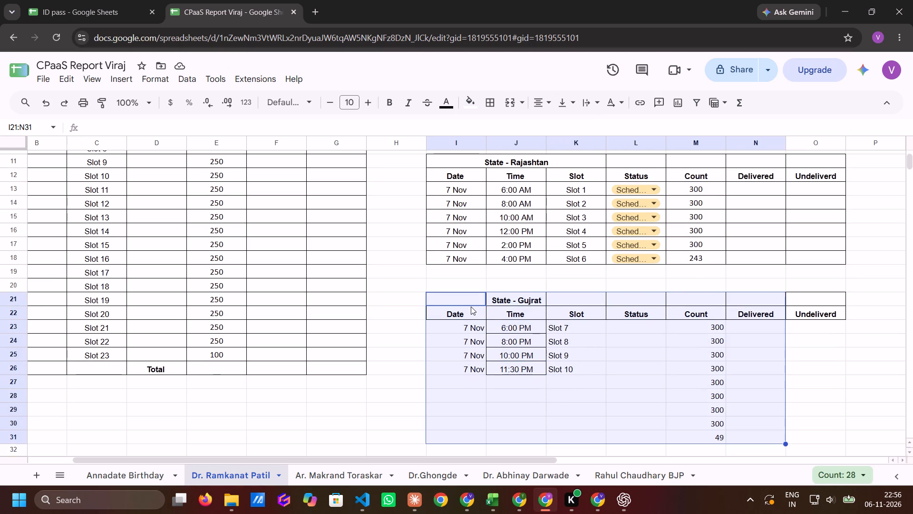
key("shift+Right")
key("shift+Down")
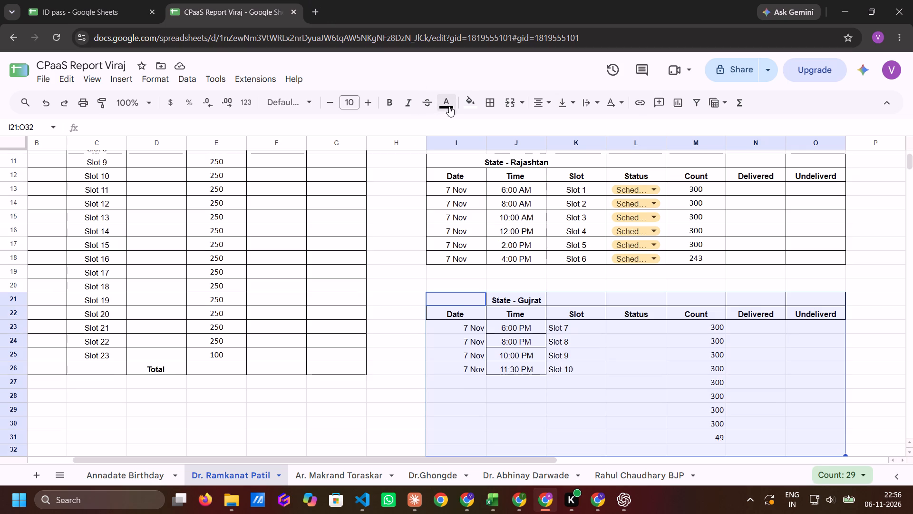
left_click(492, 103)
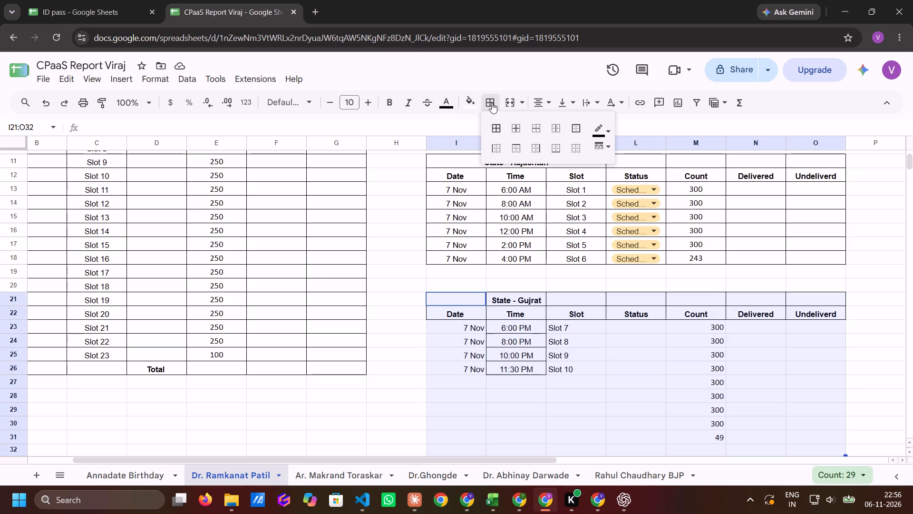
left_click(495, 126)
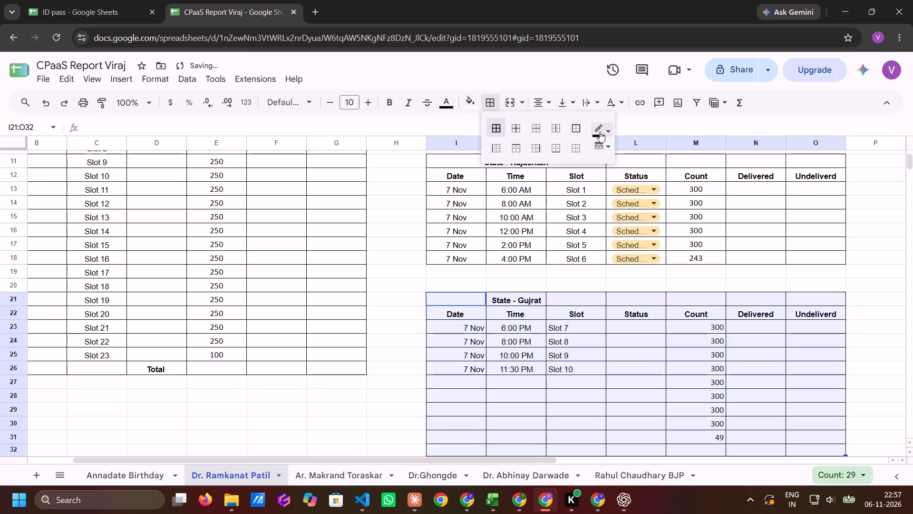
left_click(543, 100)
left_click(560, 121)
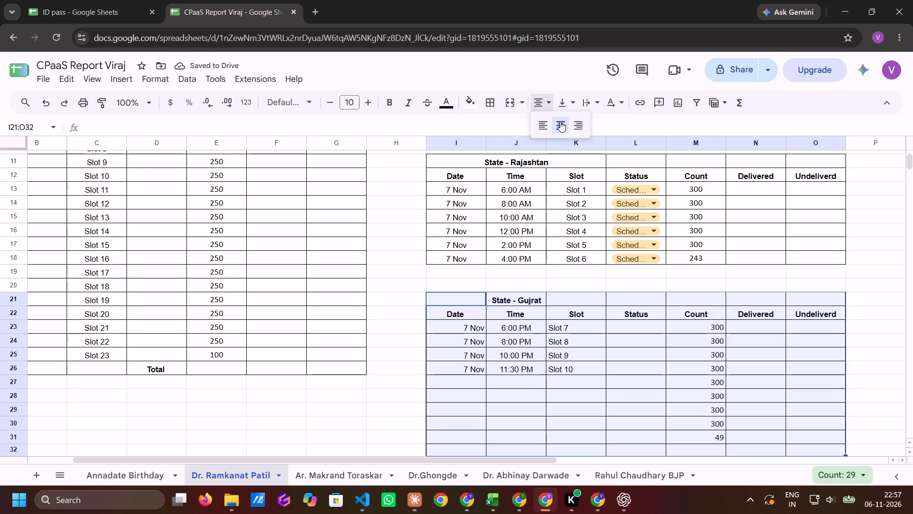
Add a bold Total label in L19, under the Rajashtan table's Status column.
left_click(619, 269)
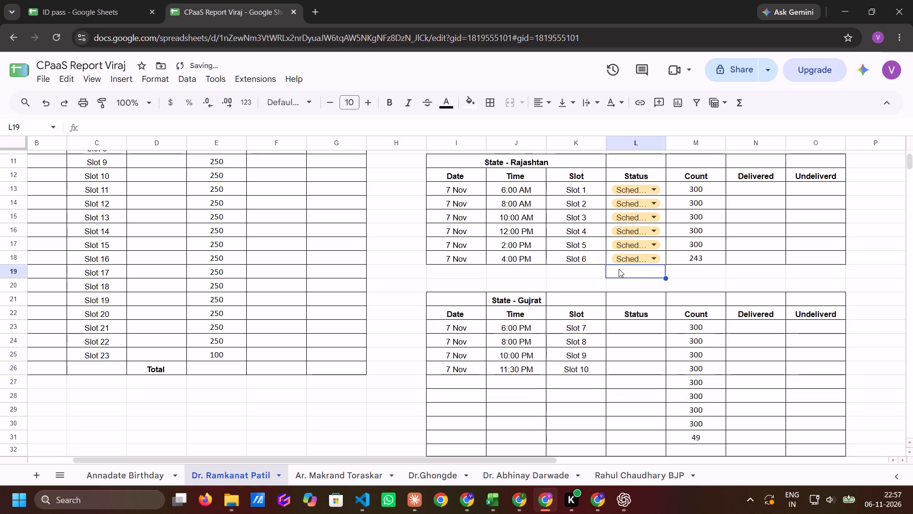
type("Total")
key("space")
key("Return")
key("Up")
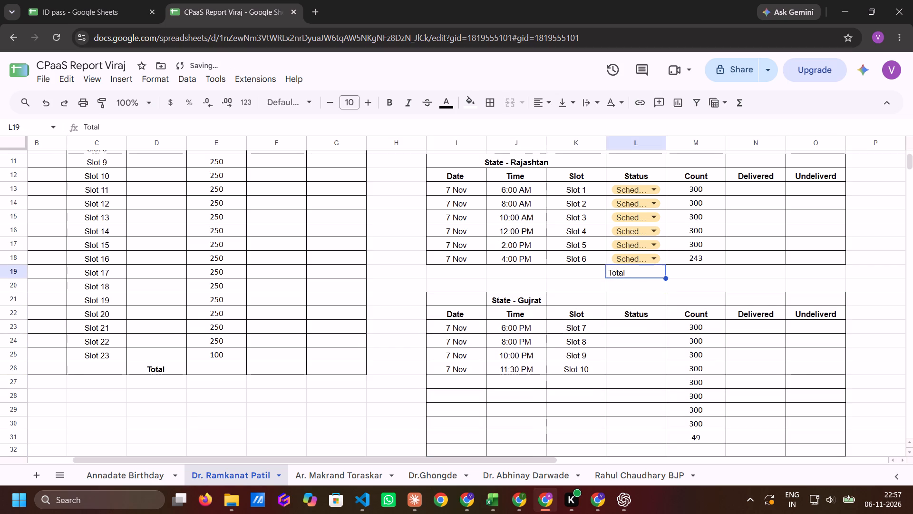
key("ctrl+b")
Apply all borders to the Rajashtan total row, I19:O19.
key("Right")
key("Left")
key("Left")
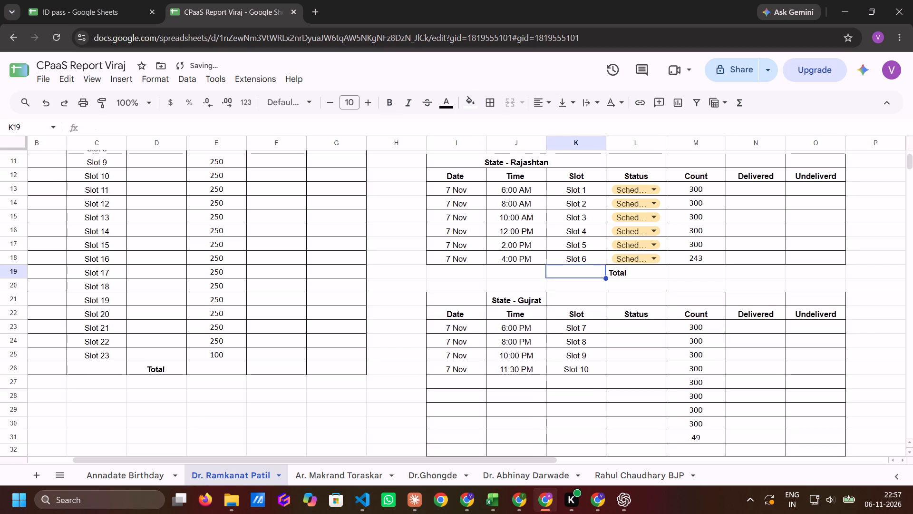
key("Left")
key("Left")
key("shift+Right")
key("shift+Right")
key("shift+Right")
key("shift+Right")
key("shift+Right")
key("shift+Right")
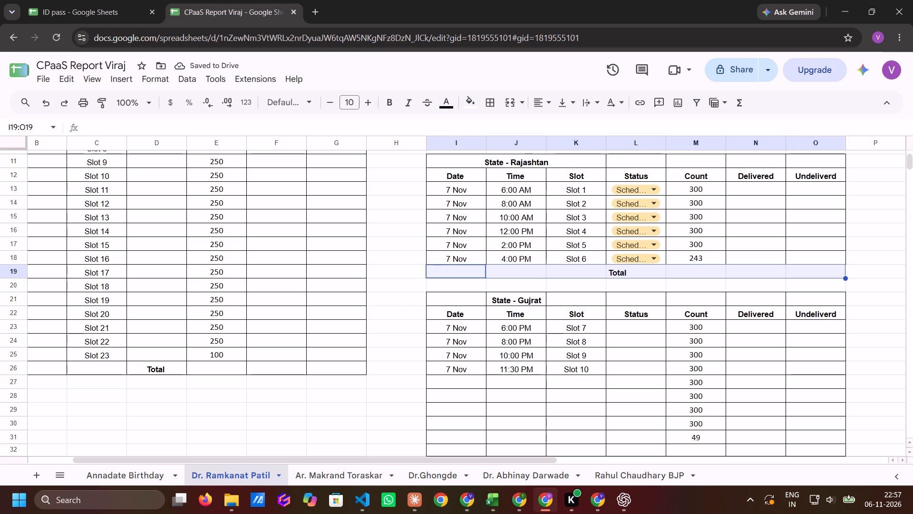
left_click(488, 105)
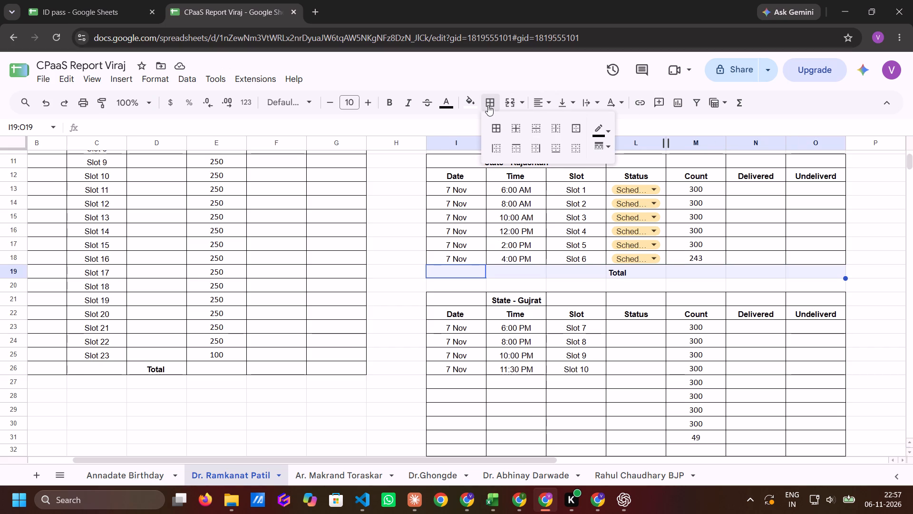
left_click(492, 119)
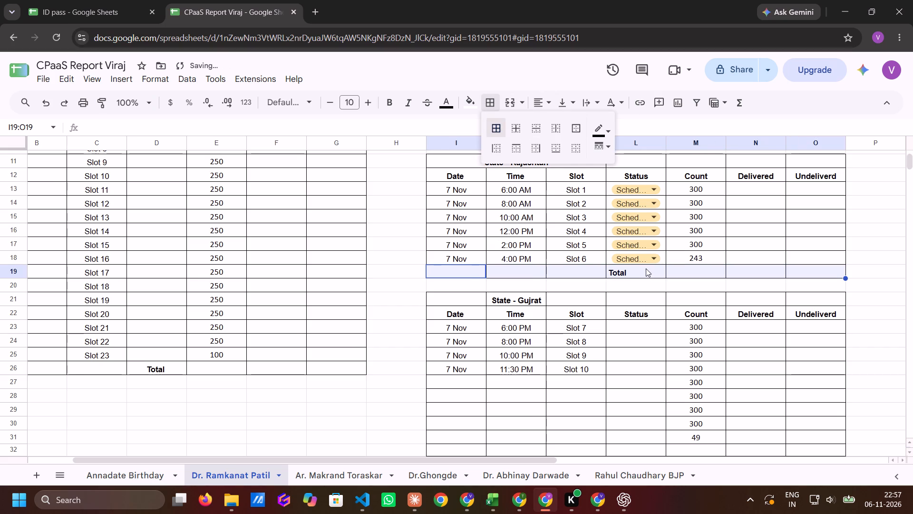
Centre the Total label in L19 of the Rajashtan table.
left_click(646, 268)
left_click(539, 96)
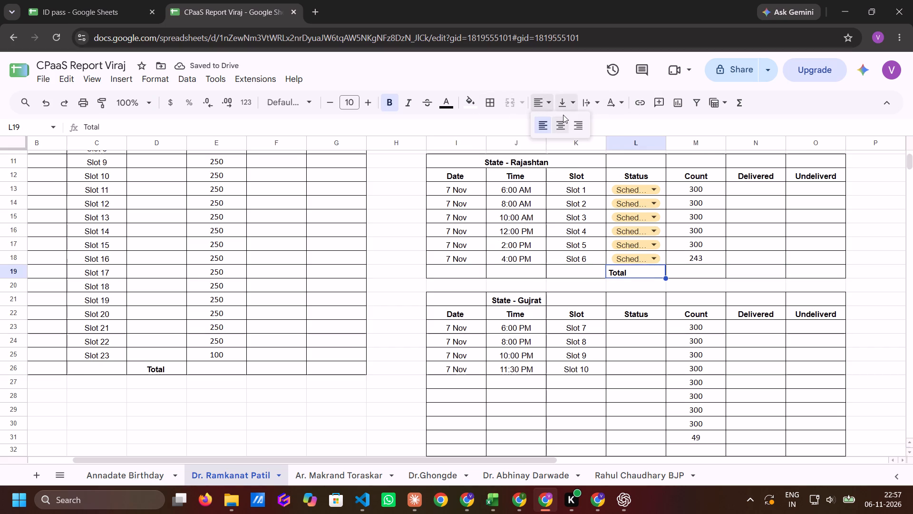
left_click(563, 115)
left_click(544, 104)
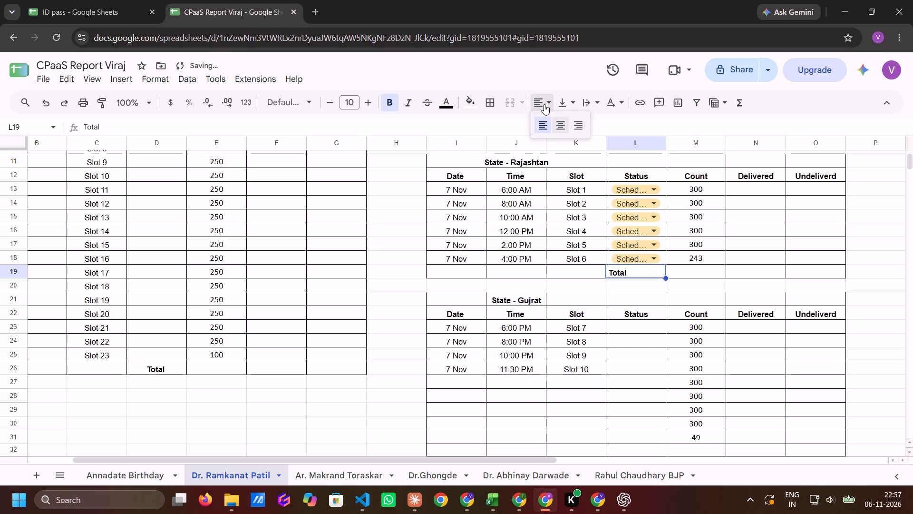
left_click(566, 130)
Sum the Rajashtan Count values M13:M18, enter 1743 as the total in M19 and centre it.
left_click(704, 276)
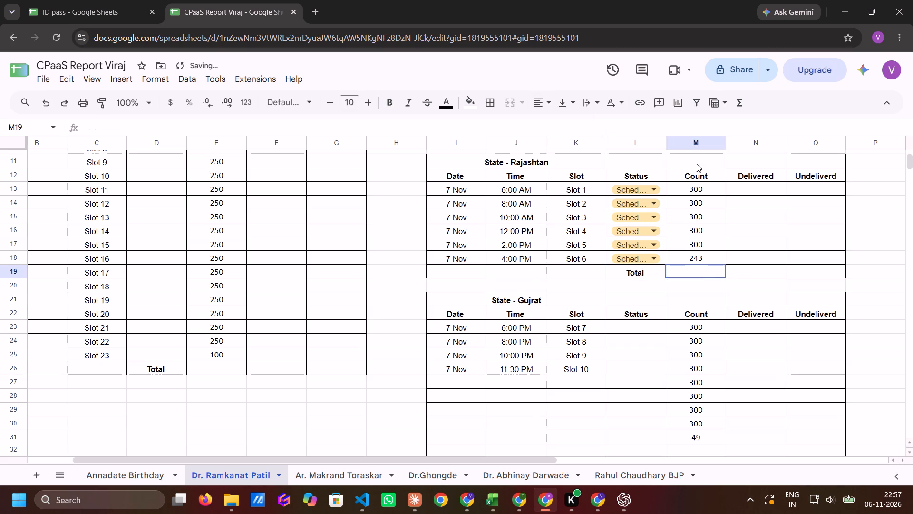
left_click(698, 186)
key("ctrl+shift+Down")
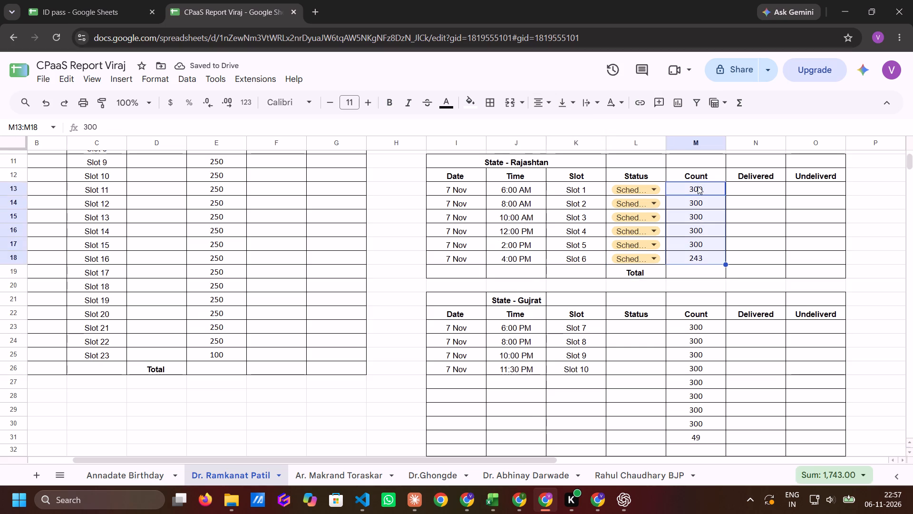
key("Down")
key("Down")
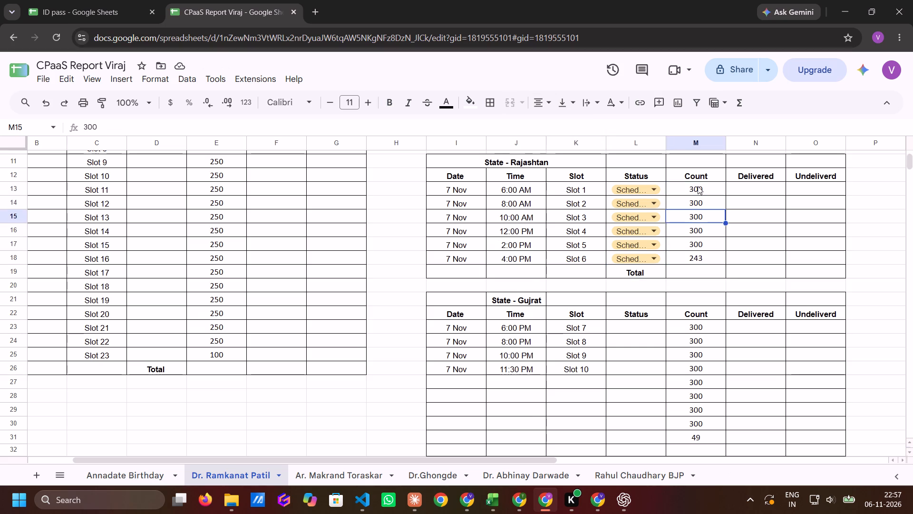
key("Down")
key("Down")
key("Down")
key("Down")
type("1743")
key("Return")
key("Up")
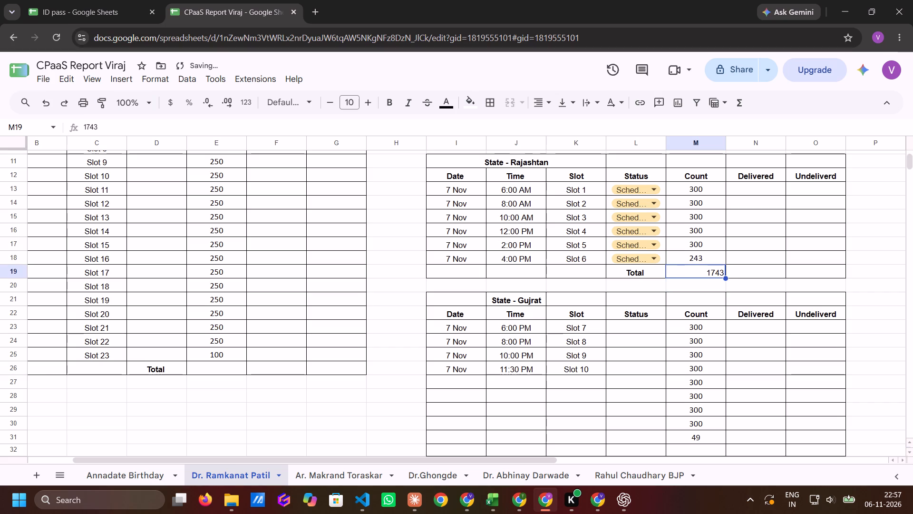
left_click(540, 112)
left_click(540, 110)
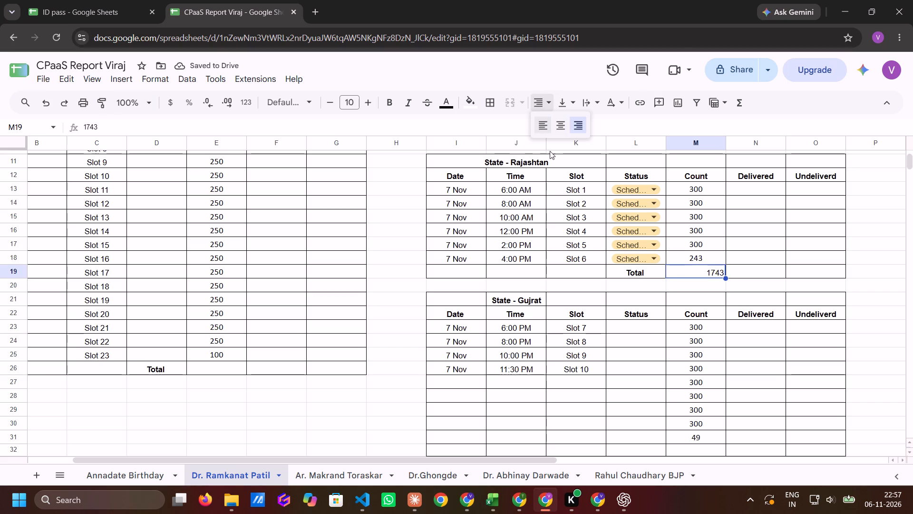
left_click(563, 120)
Add a bold Total label in L32, under the Gujrat table's Status column.
scroll(645, 318, "down", 2)
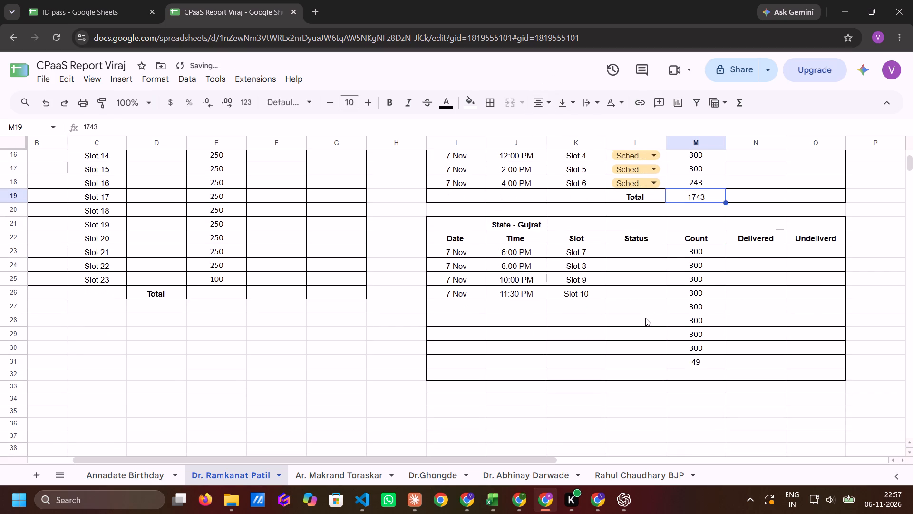
left_click(676, 381)
key("Left")
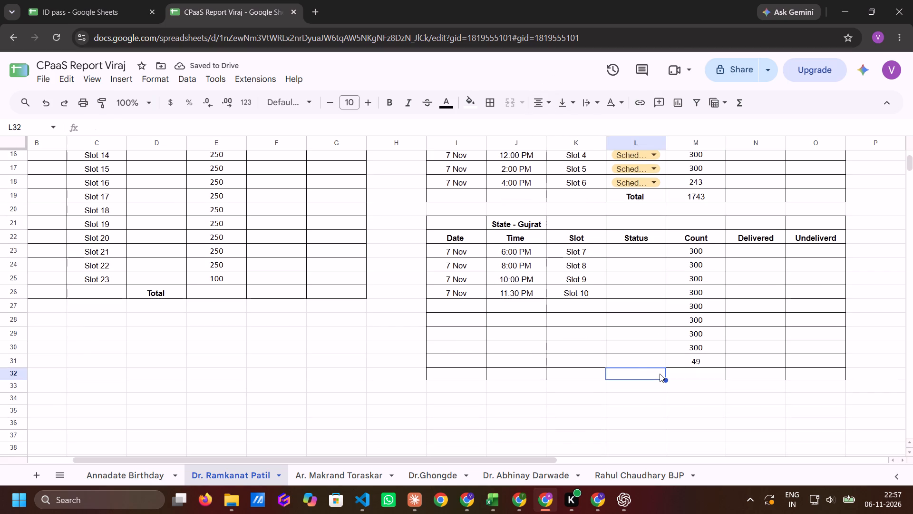
type("Total")
key("space")
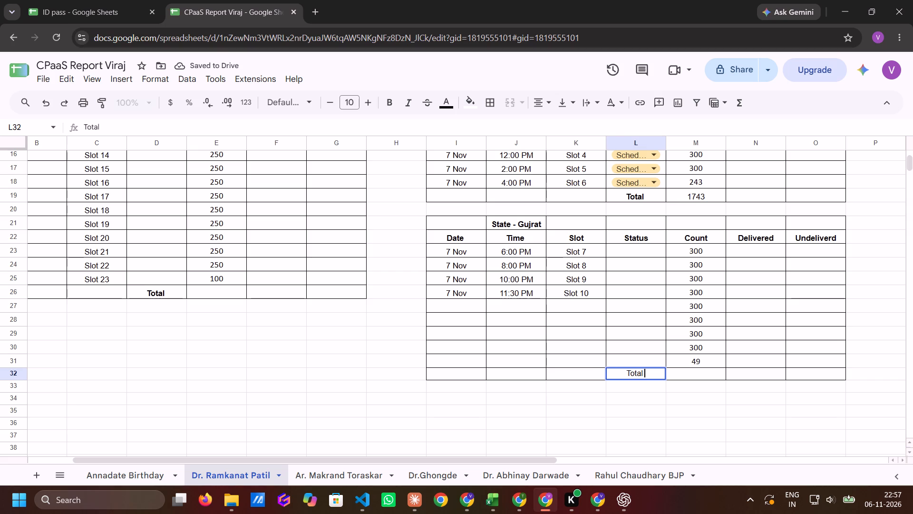
key("Return")
key("Up")
key("ctrl+b")
Select the Gujrat Count values upward from M31 to check their sum.
key("Right")
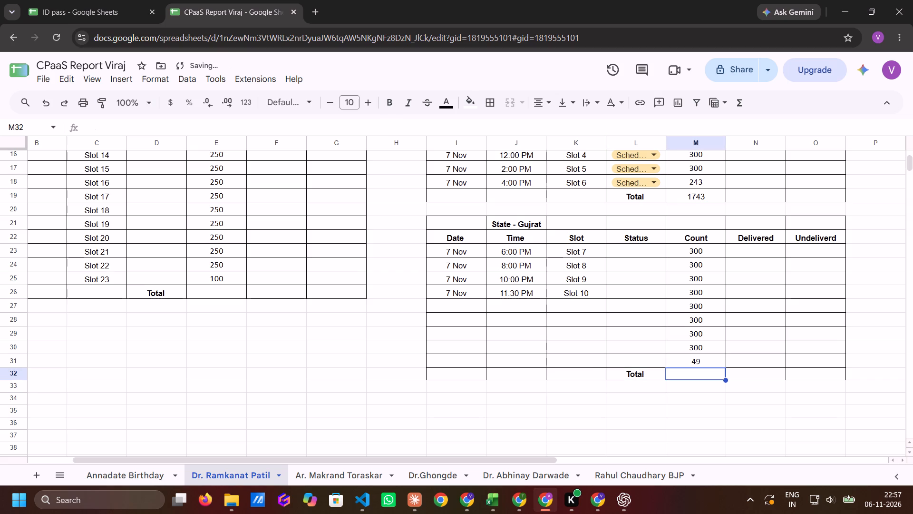
key("Up")
key("shift+Up")
key("shift+Up")
key("shift+Up")
key("shift+Up")
key("shift+Up")
key("shift+Up")
key("shift+Up")
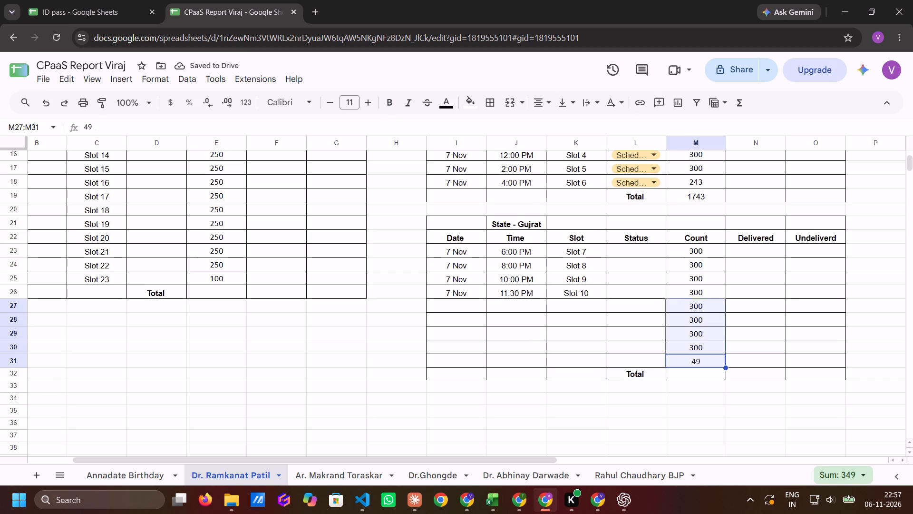
key("shift+Up")
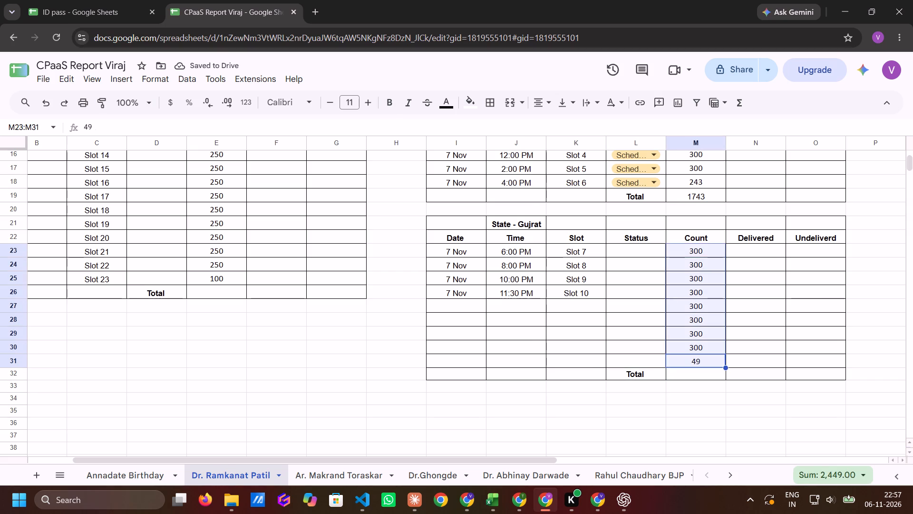
Enter 2449 as the Gujrat table's Count total in M32.
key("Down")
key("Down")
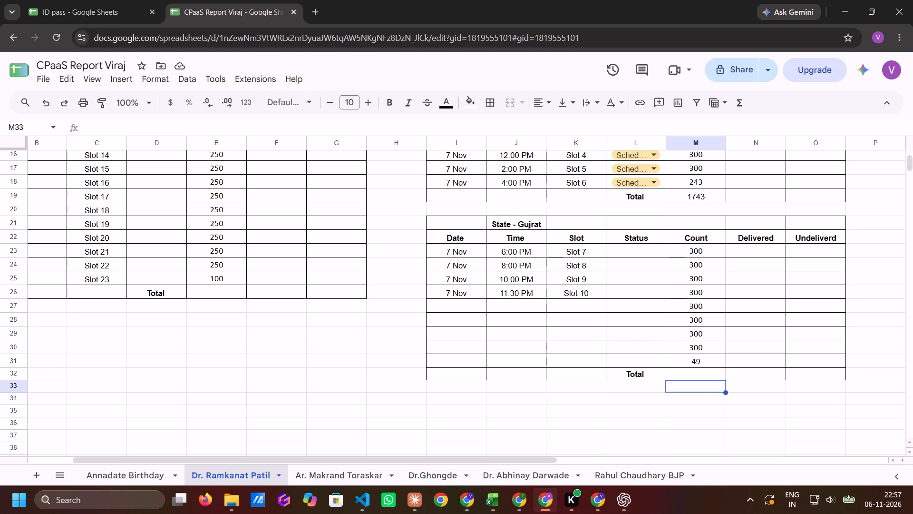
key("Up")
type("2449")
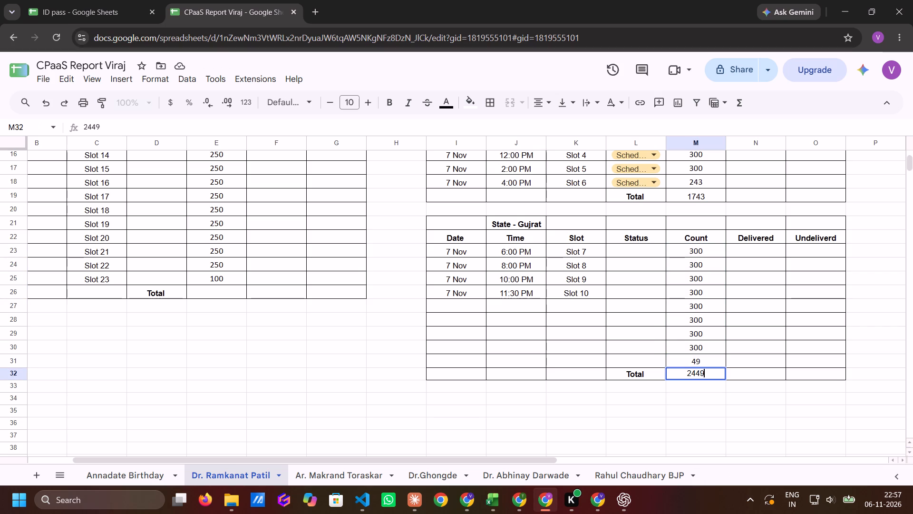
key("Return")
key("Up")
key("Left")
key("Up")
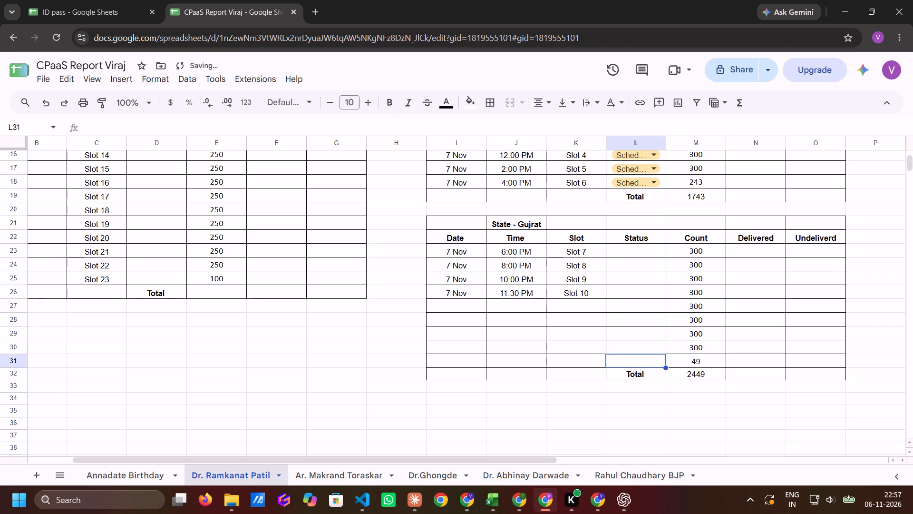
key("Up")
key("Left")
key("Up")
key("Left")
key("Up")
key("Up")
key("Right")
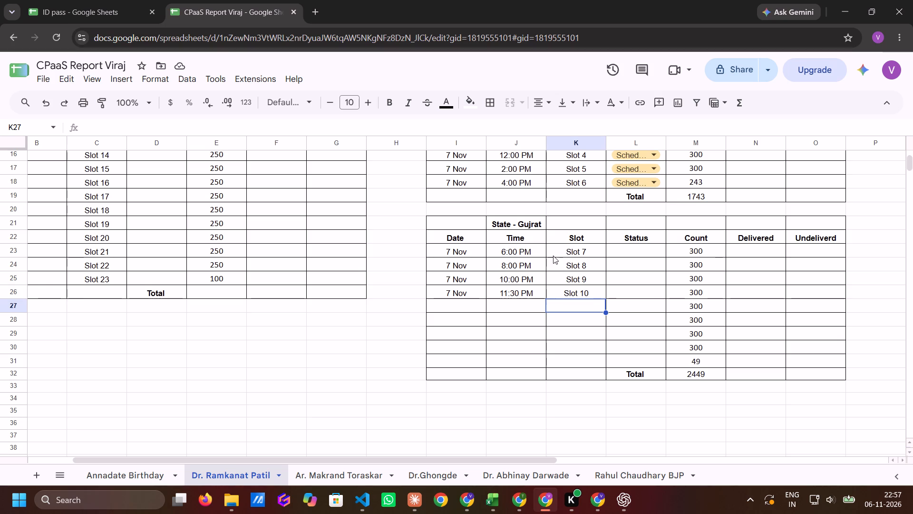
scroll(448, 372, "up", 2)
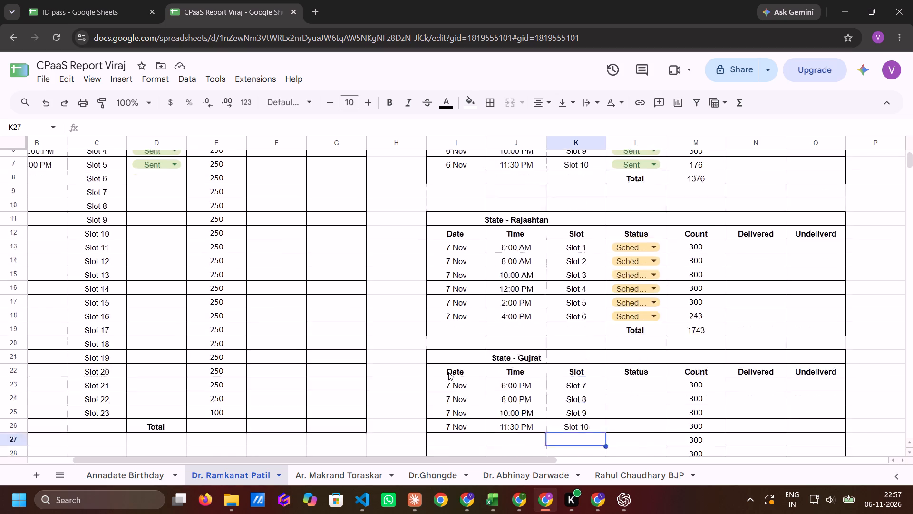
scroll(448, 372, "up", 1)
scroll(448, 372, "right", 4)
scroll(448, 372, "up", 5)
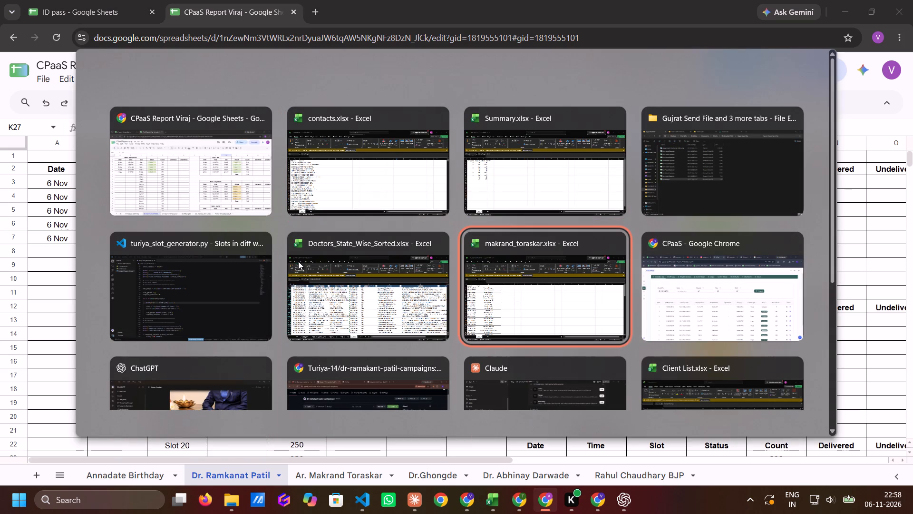
In the CPaaS site, open a new WhatsApp campaign and load Slot 1 Send Sheet.xlsx from the Rajashtan Send File folder as its audience.
left_click(9, 189)
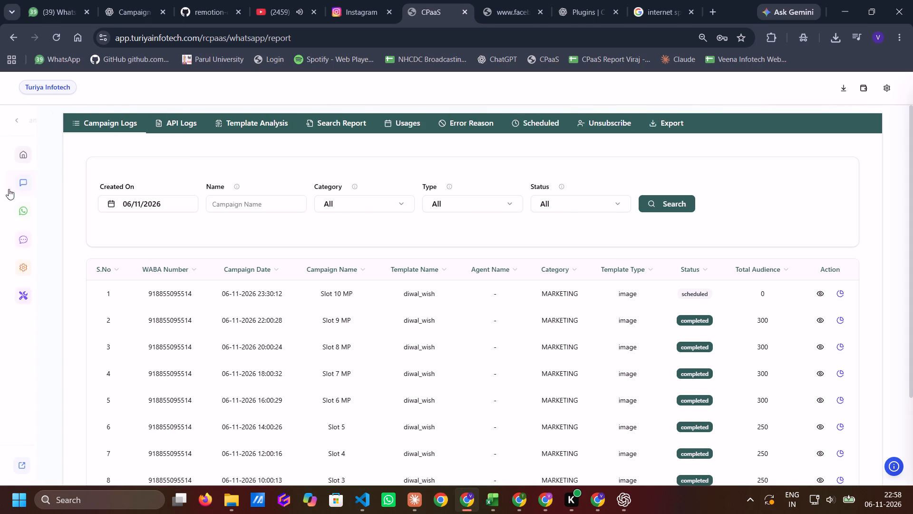
left_click(53, 232)
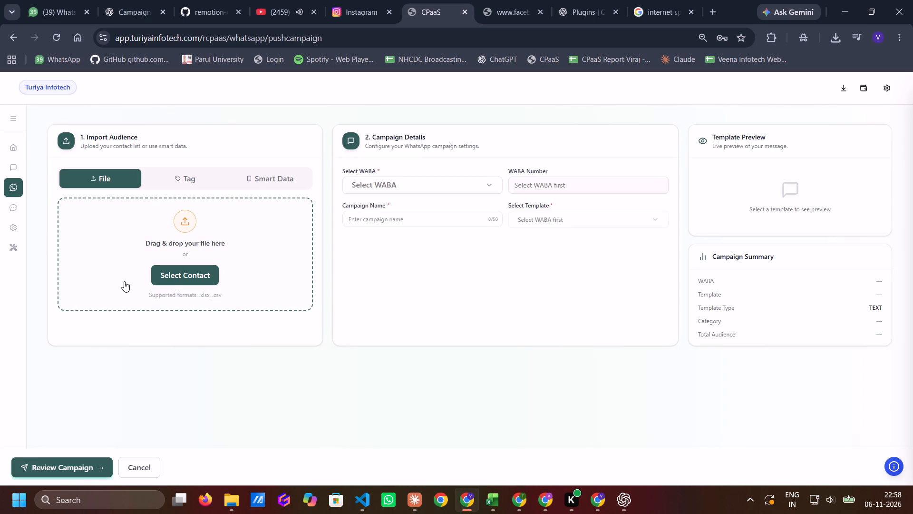
left_click(174, 286)
left_click(194, 277)
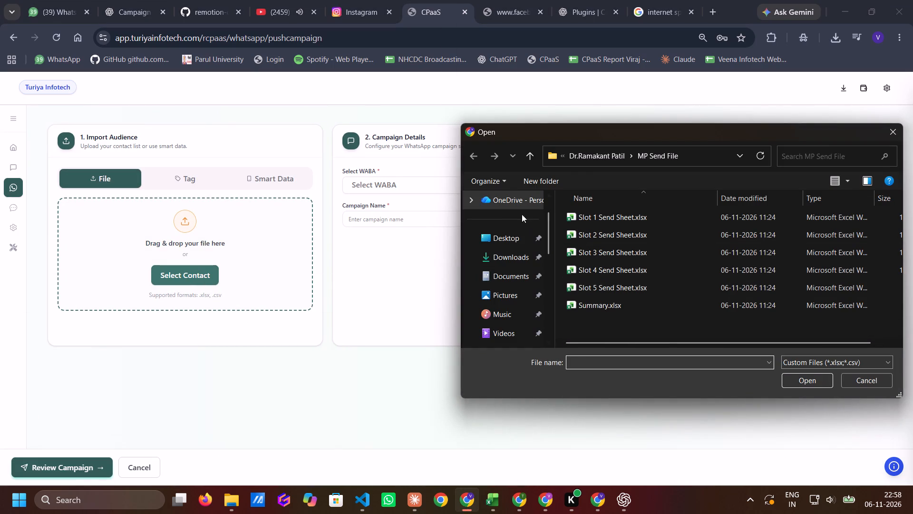
left_click(581, 153)
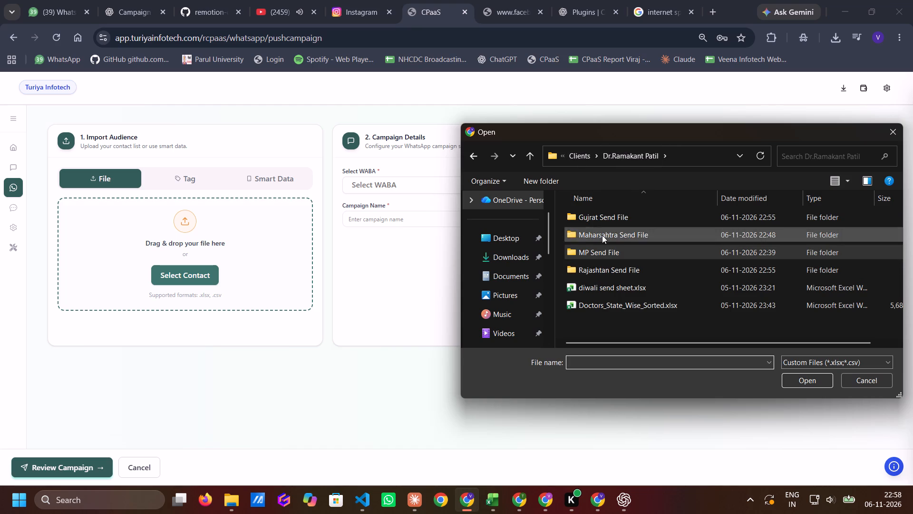
left_click(612, 270)
double_click(612, 270)
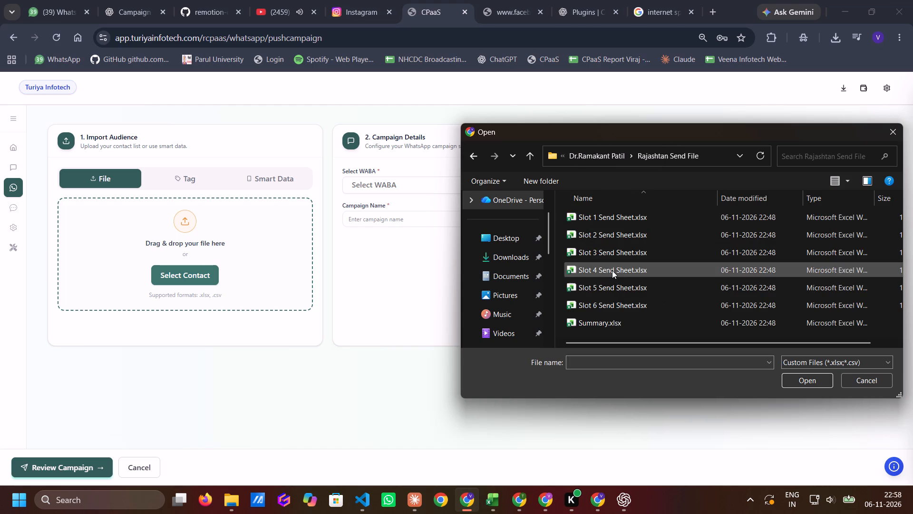
double_click(596, 215)
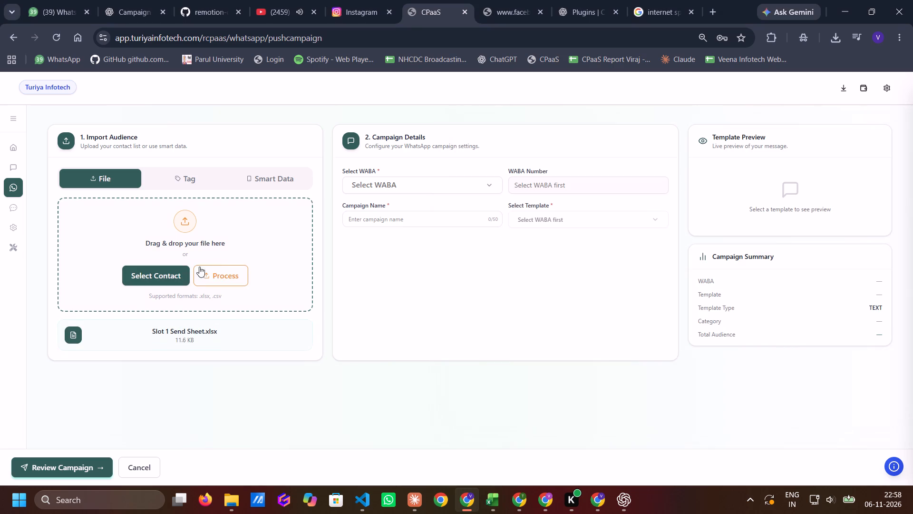
left_click(225, 271)
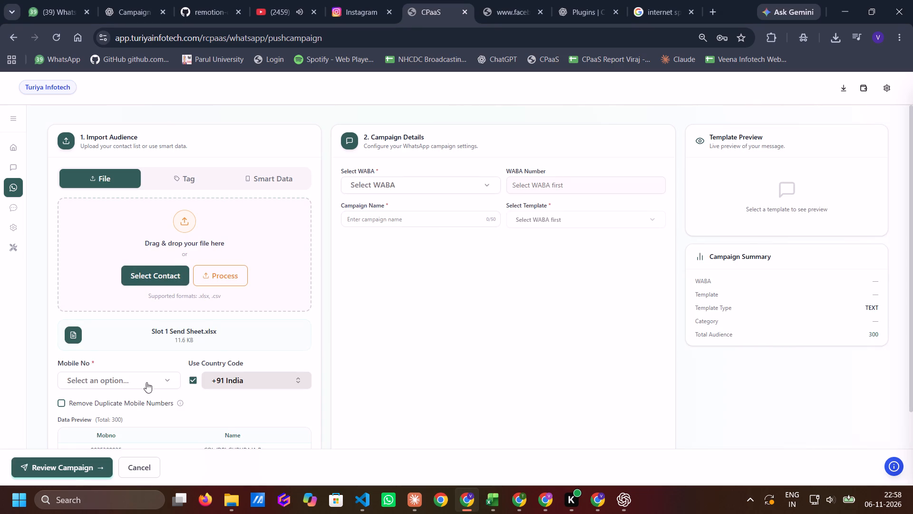
Map the audience's Mobile No to the Mobno column, keep the +91 India country code, and process the contacts again.
left_click(147, 380)
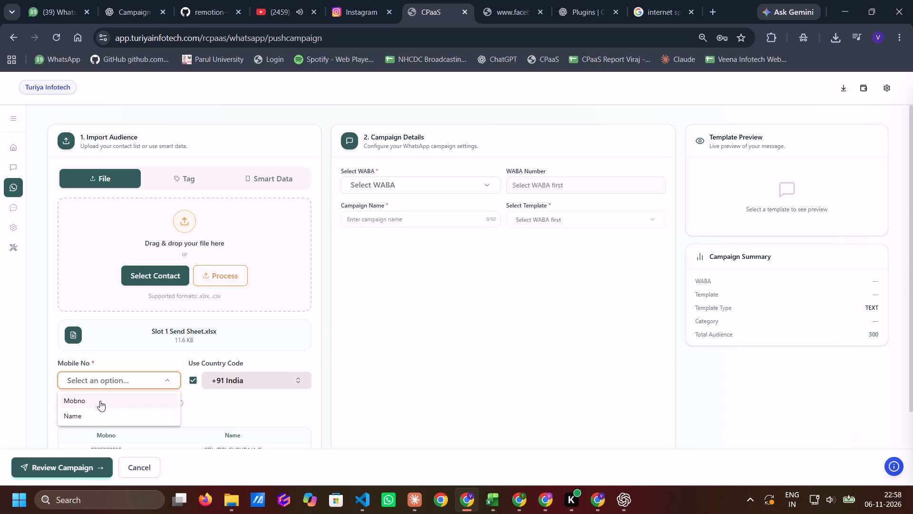
left_click(100, 401)
left_click(234, 384)
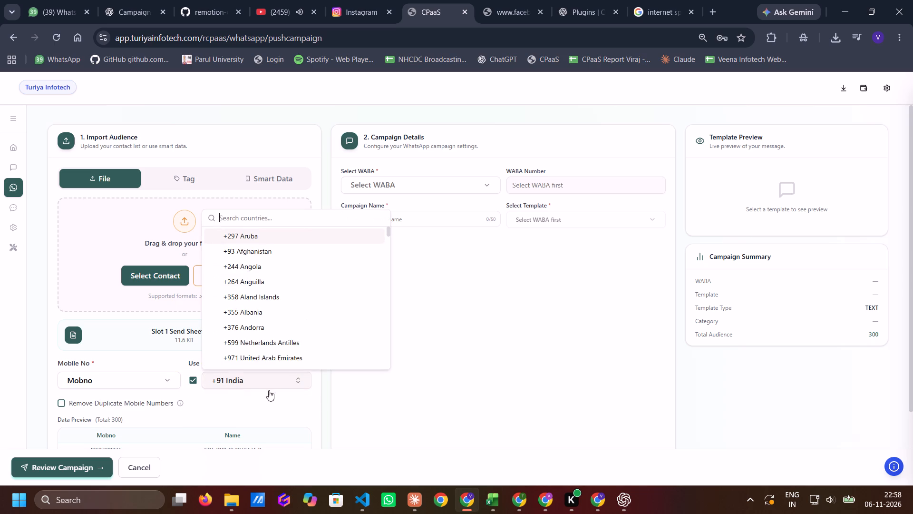
left_click(369, 407)
left_click(224, 275)
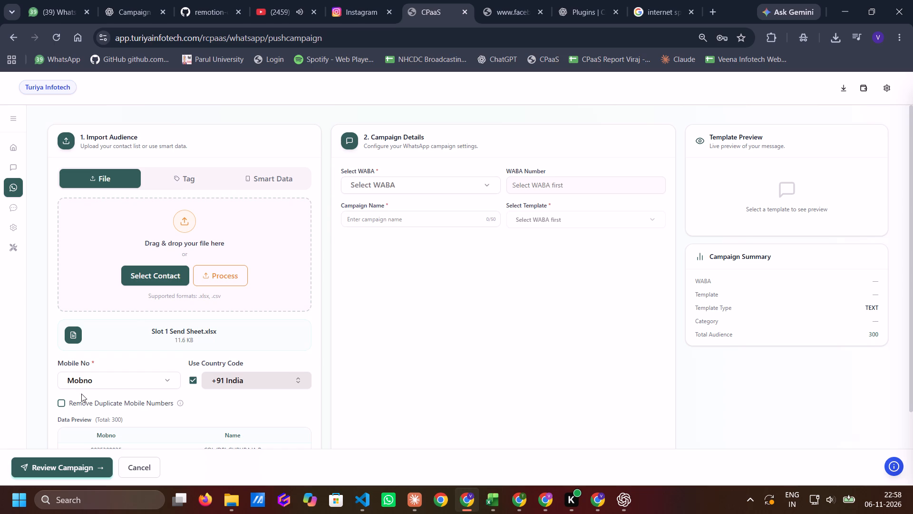
Select the Antara Hospital Pvt Ltd WABA and name the campaign Slot 1 rajashtan.
left_click(398, 186)
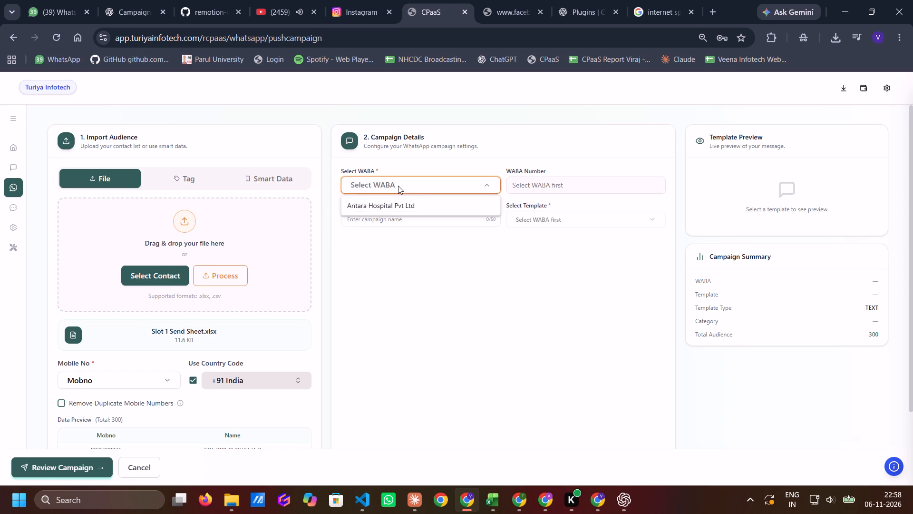
left_click(397, 208)
left_click(399, 216)
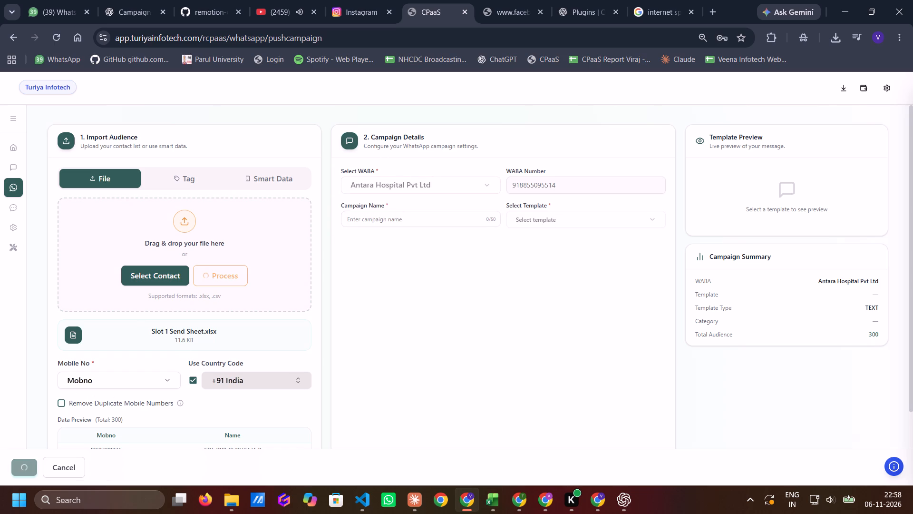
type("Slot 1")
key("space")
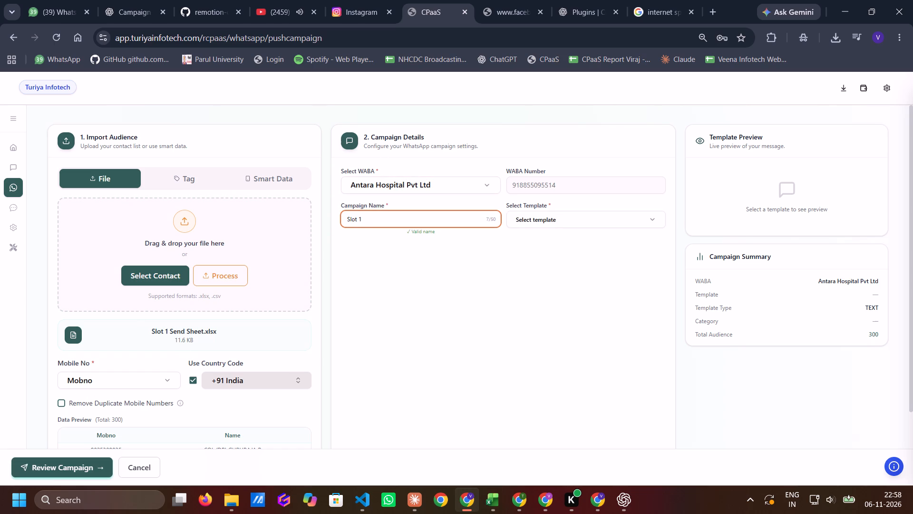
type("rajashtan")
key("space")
Choose the diwal_wish template and make its {{1}} variable dynamic, taken from the Name column.
left_click_drag(551, 214, 521, 236)
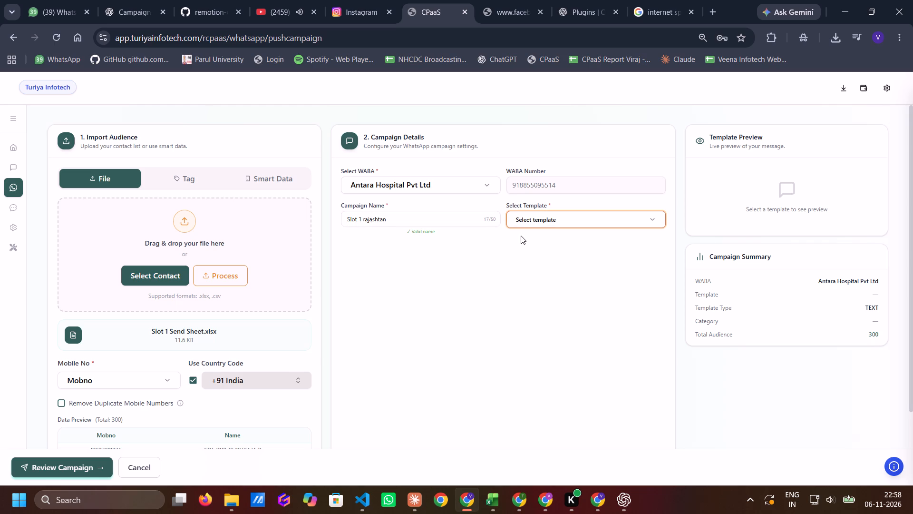
left_click(539, 223)
left_click(539, 247)
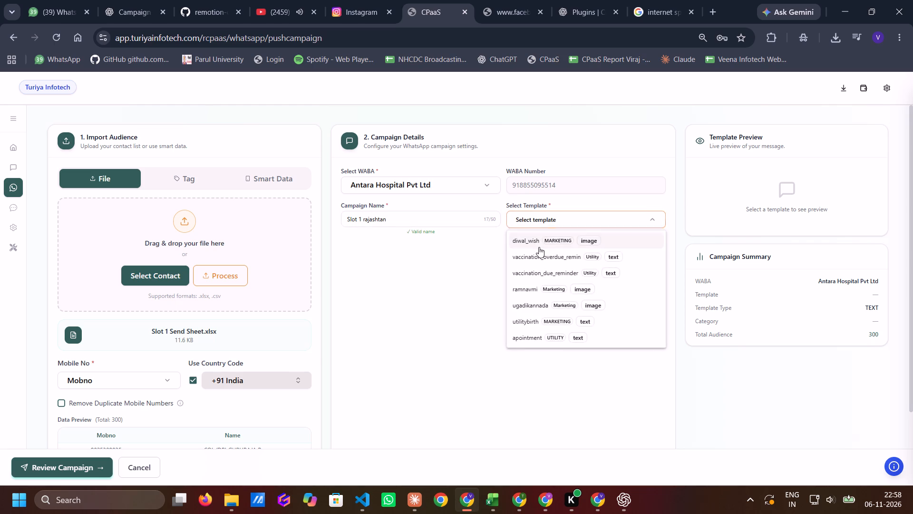
left_click(396, 268)
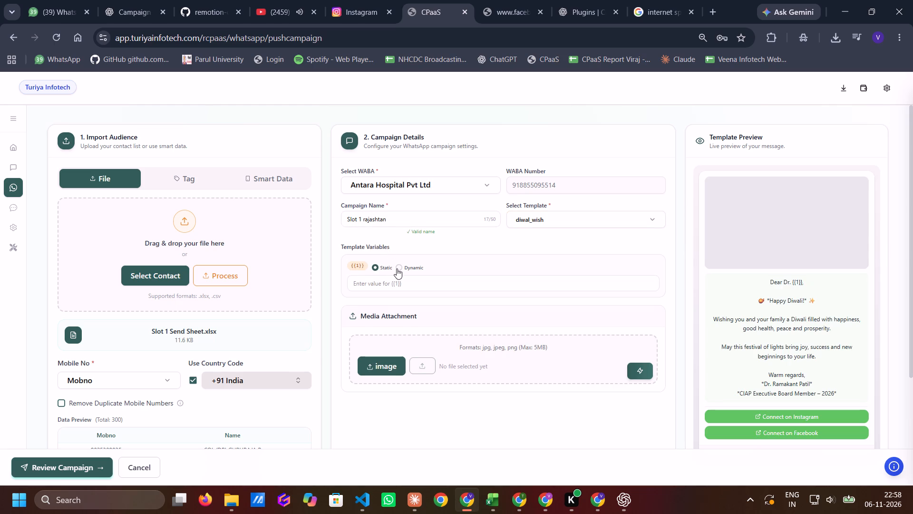
left_click(398, 288)
left_click(398, 309)
Choose the Happy Diwali Pediatricians Tribute.png image as the campaign's media attachment.
left_click(394, 359)
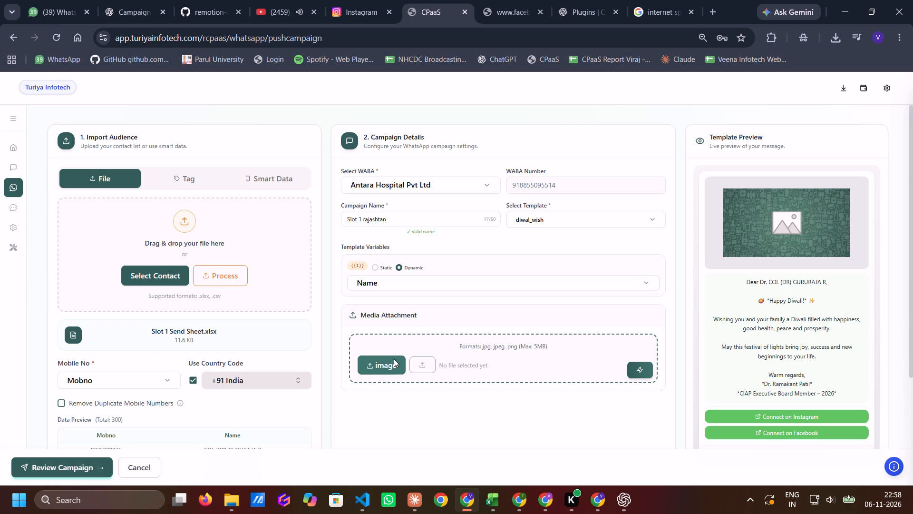
double_click(595, 212)
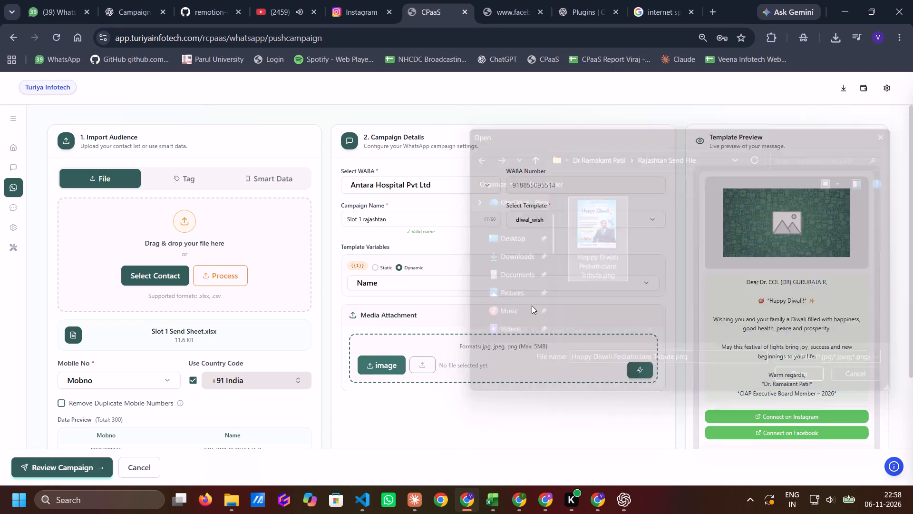
In CPaaS, upload the chosen Happy Diwali Pediatricians Tribute.png media for the Slot 1 rajashtan campaign and open the campaign review.
left_click(426, 363)
left_click(49, 460)
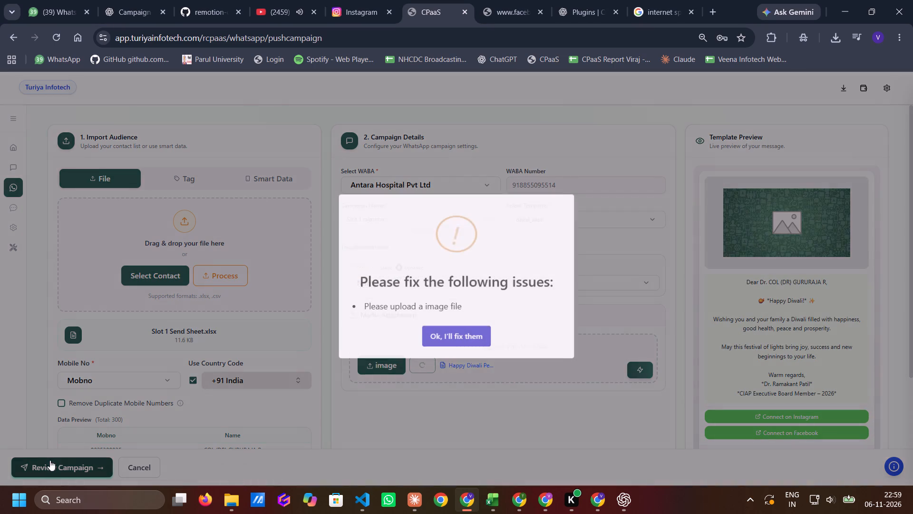
left_click(472, 344)
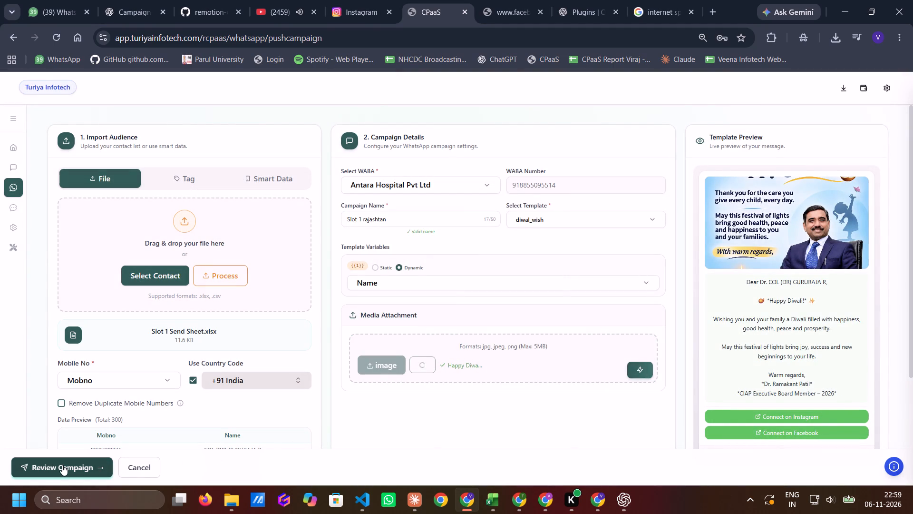
left_click(62, 465)
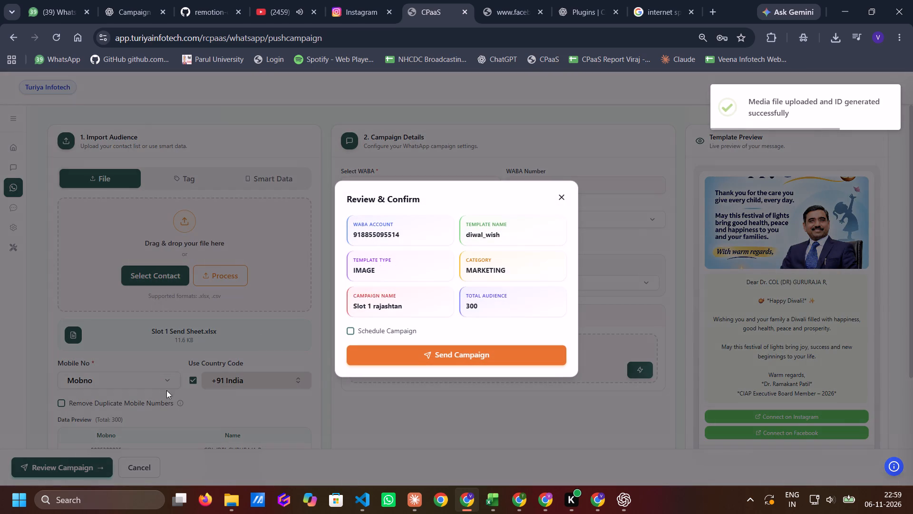
Schedule the Slot 1 rajashtan campaign for 11/07/2026 06:00 AM and send it.
left_click(364, 334)
left_click(353, 331)
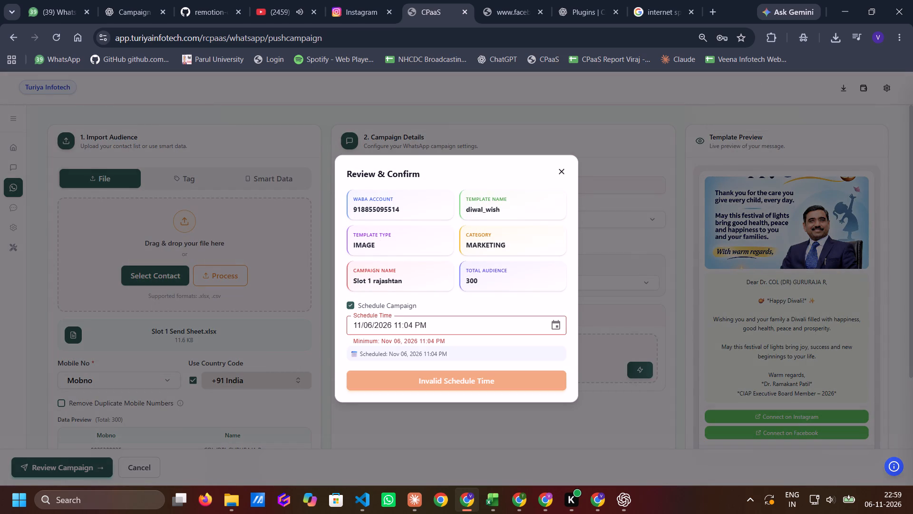
left_click(556, 323)
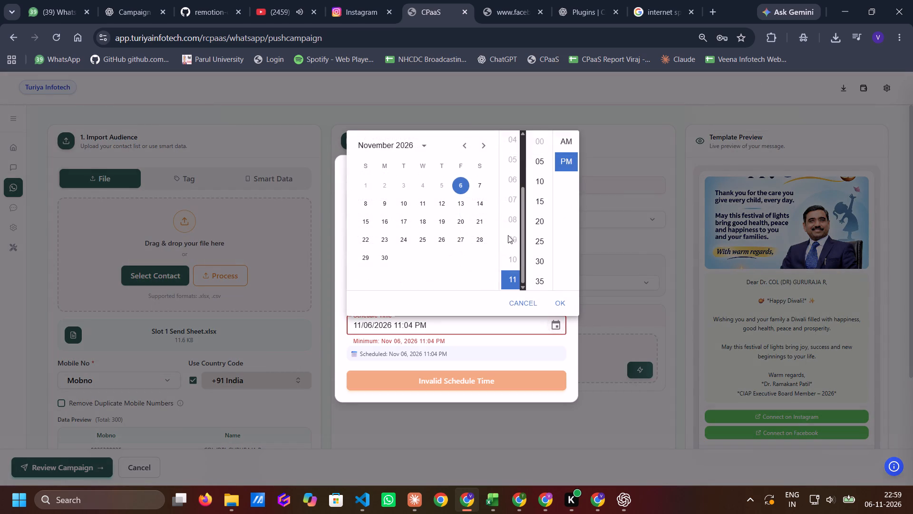
left_click(477, 187)
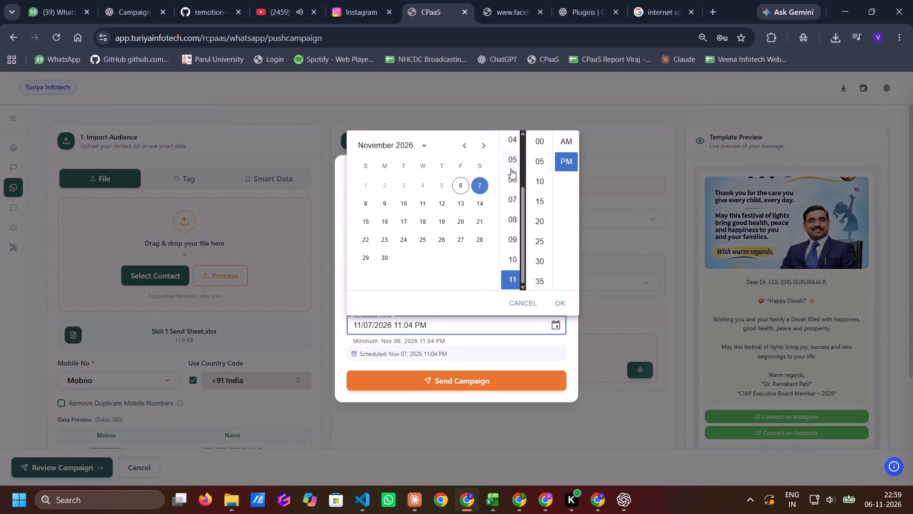
left_click(517, 183)
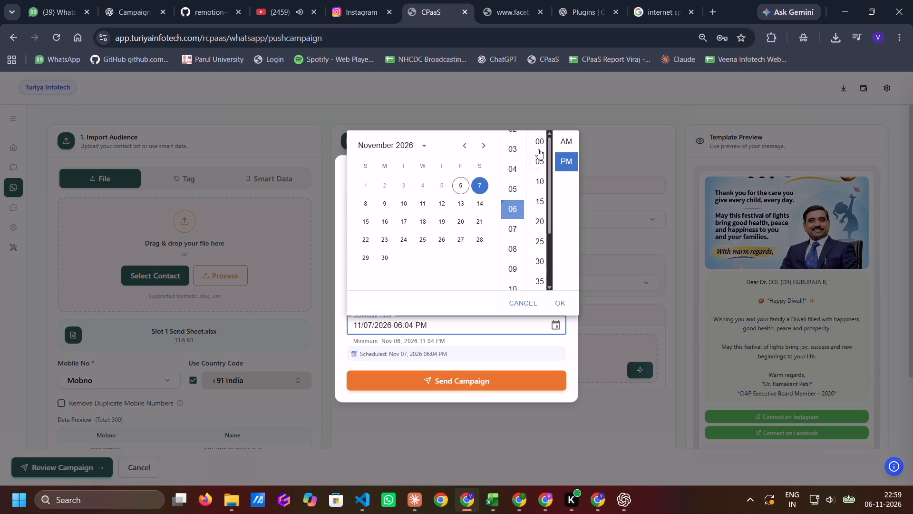
left_click(540, 147)
left_click(564, 142)
left_click(555, 298)
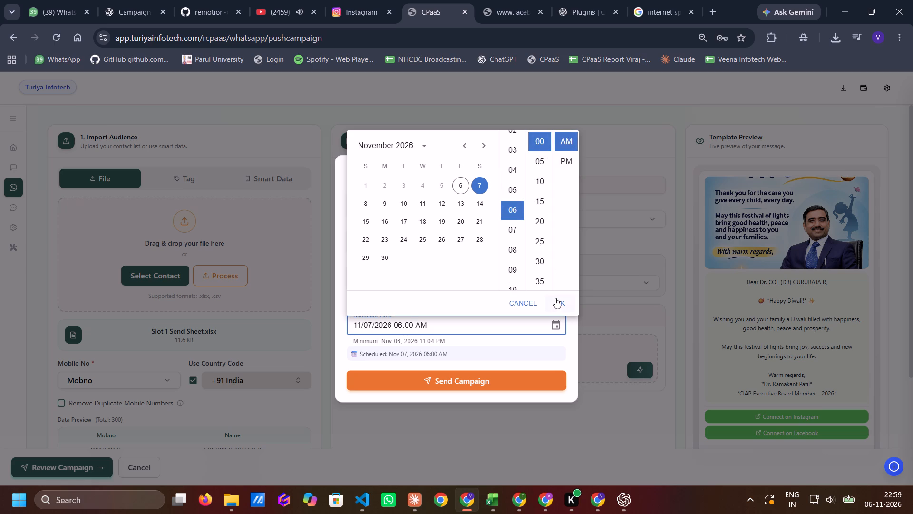
left_click(403, 382)
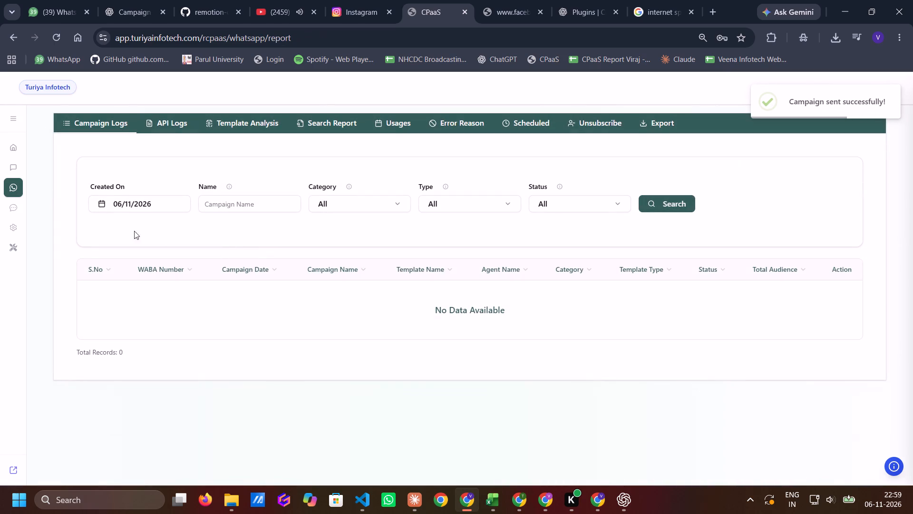
Start a new WhatsApp campaign and import the contacts from Slot 2 Send Sheet.xlsx in the Rajashtan Send File folder.
left_click(22, 188)
left_click(26, 239)
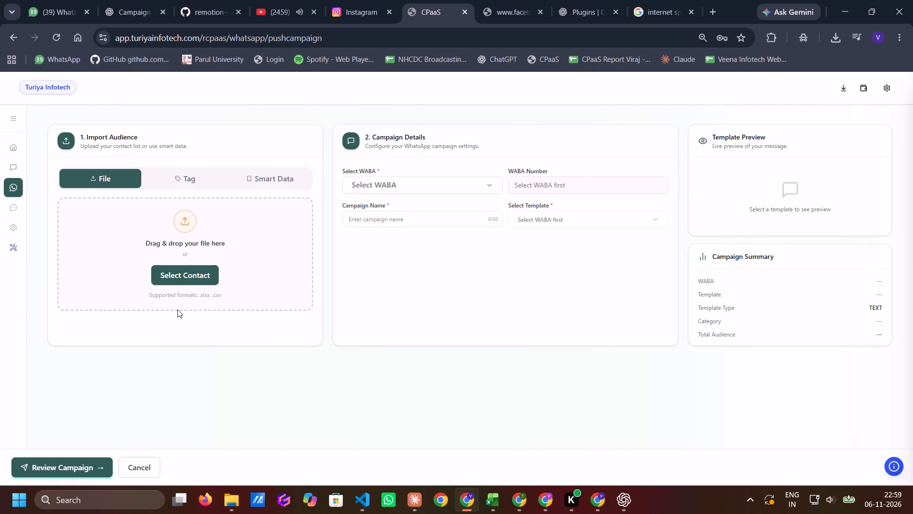
left_click(189, 278)
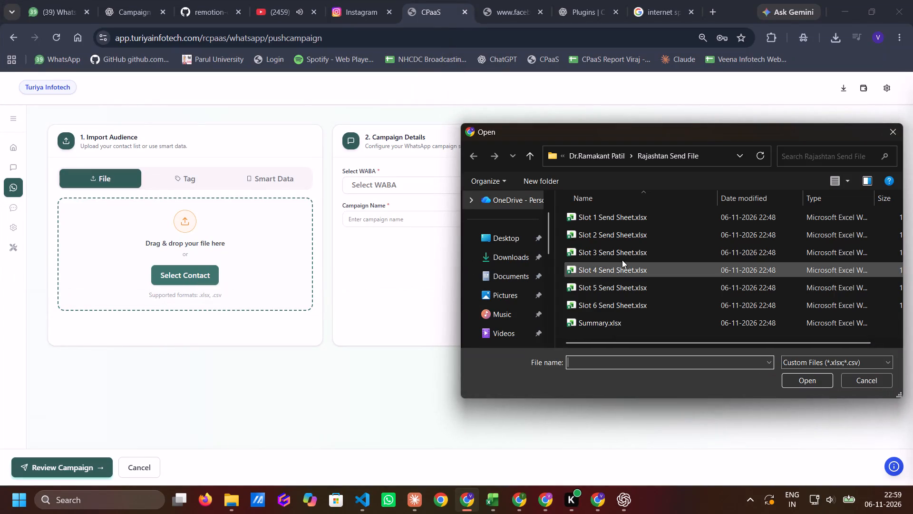
double_click(625, 238)
left_click(218, 280)
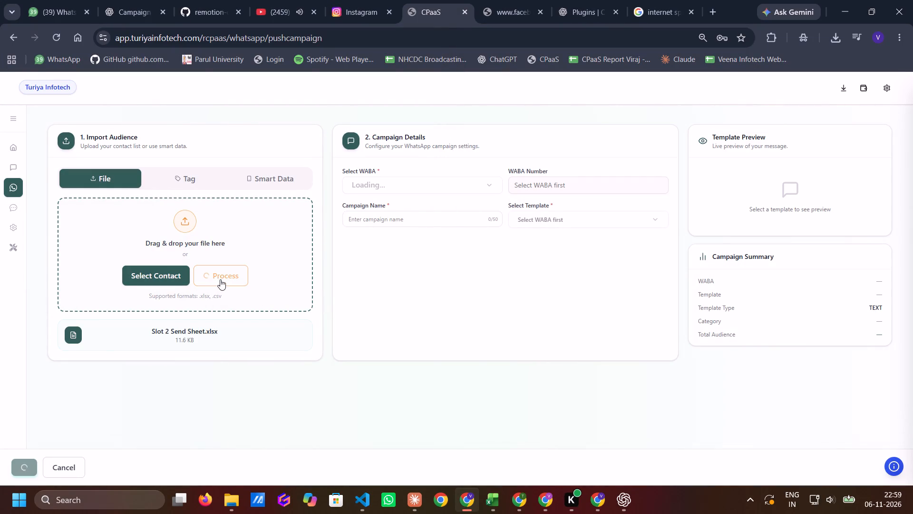
Set the WABA to Antara Hospital Pvt Ltd, name the campaign Slot 2 and choose the diwal_wish template.
left_click(390, 187)
left_click(389, 207)
left_click(389, 217)
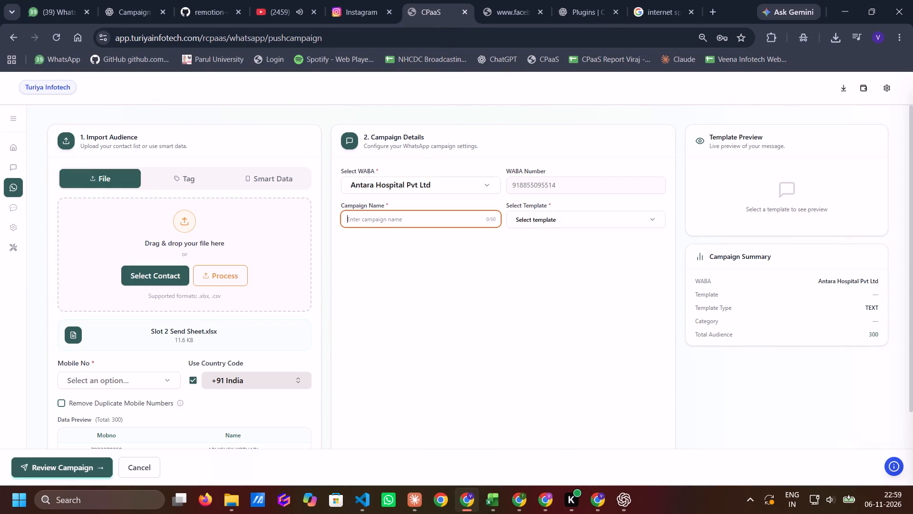
type("Slor")
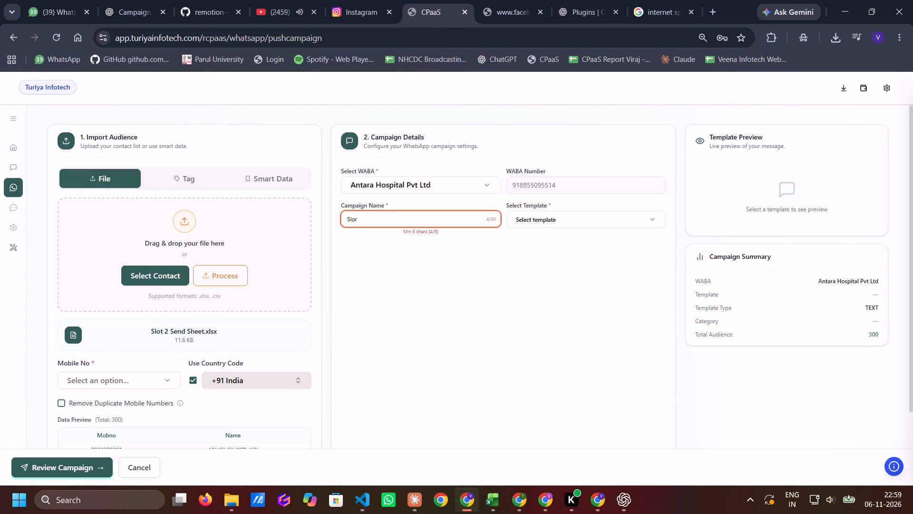
key("BackSpace")
type("t 2")
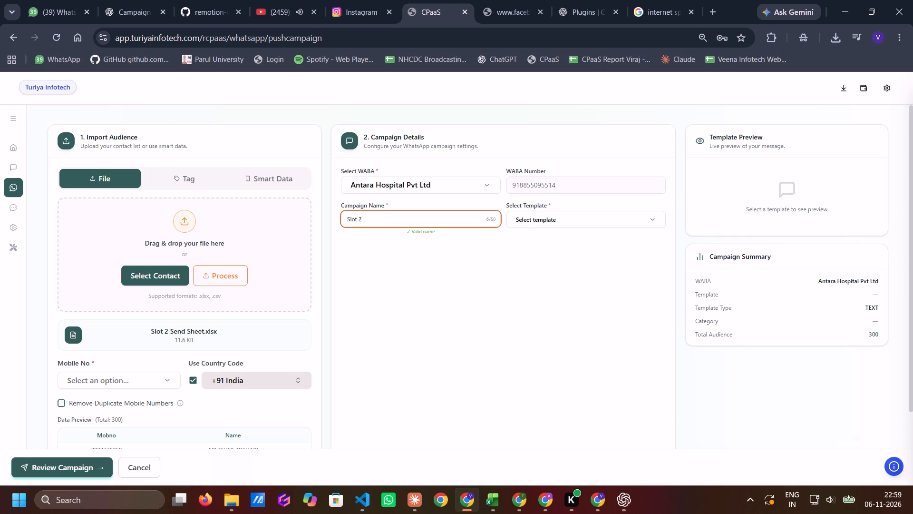
left_click(523, 218)
left_click(523, 237)
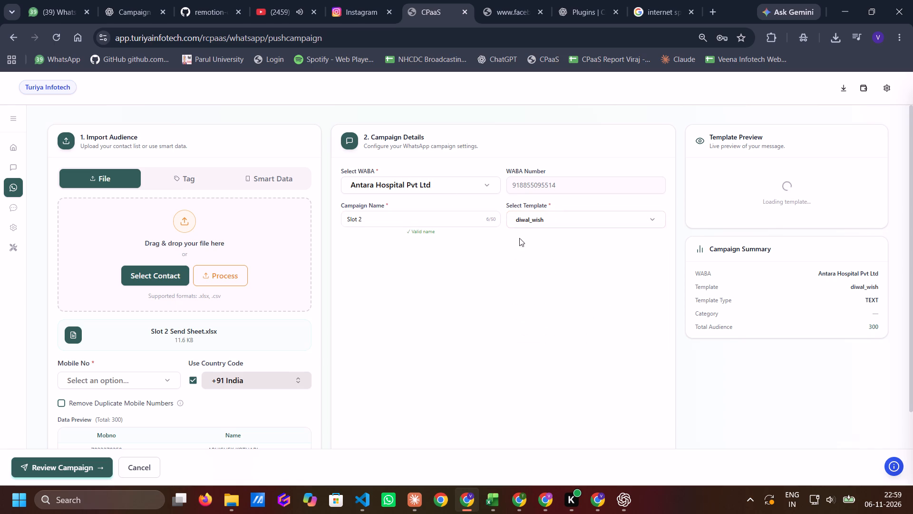
Map the mobile number to the Mobno column and make template variable {{1}} dynamic using the Name column.
left_click(92, 379)
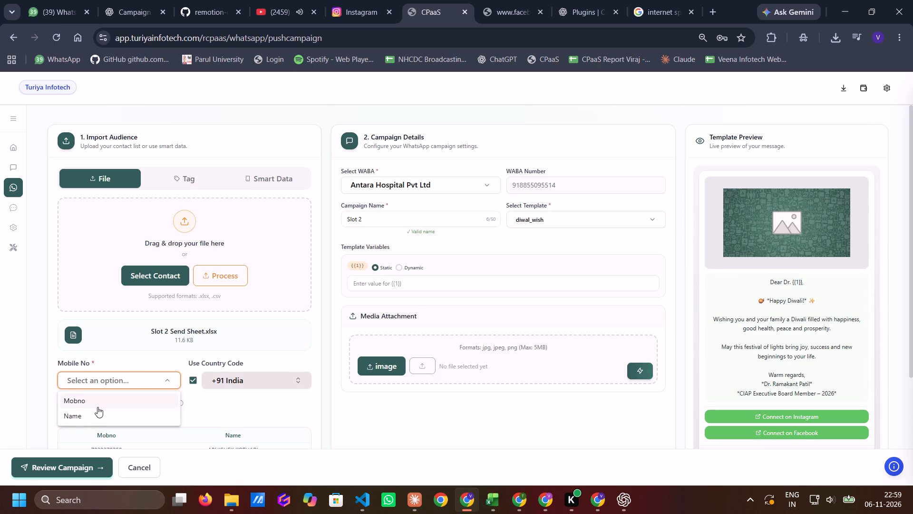
left_click(98, 407)
left_click(398, 271)
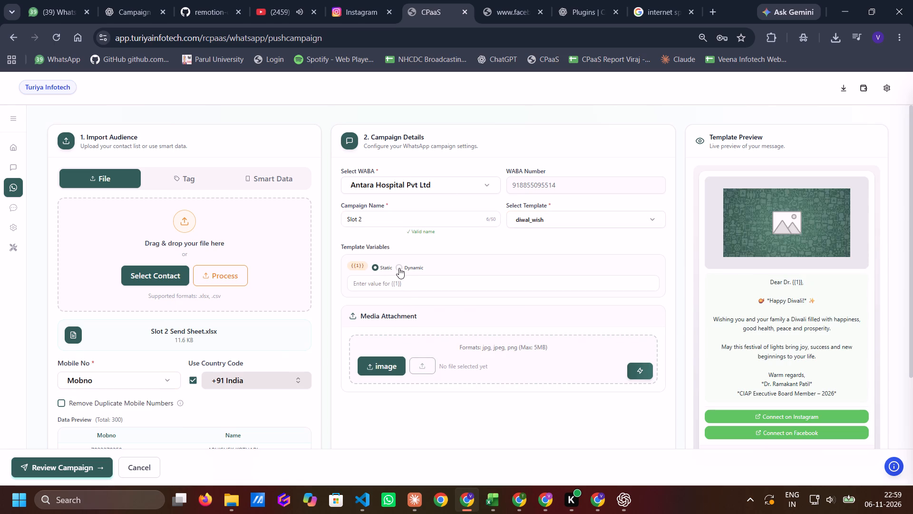
left_click(399, 268)
left_click(401, 277)
left_click(396, 310)
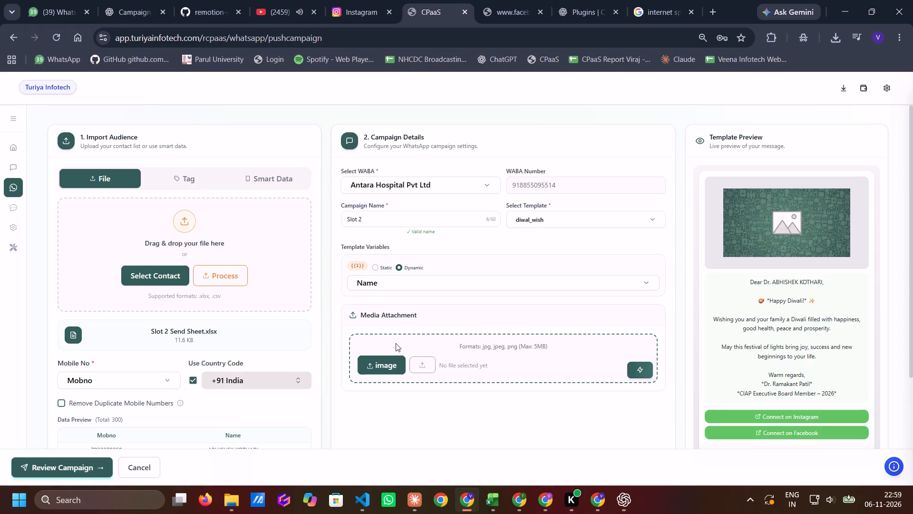
Attach Happy Diwali Pediatricians Tribute.png as the Slot 2 campaign's image and upload it.
left_click(396, 363)
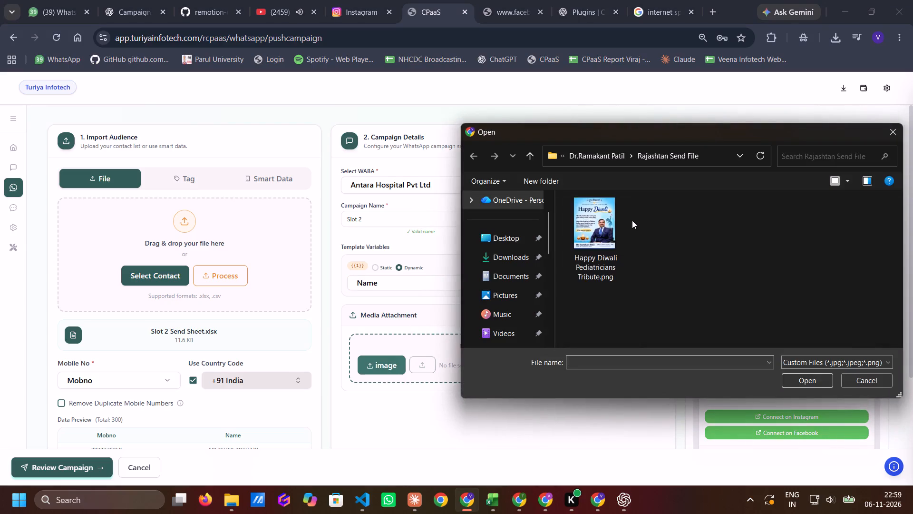
double_click(602, 227)
left_click(413, 363)
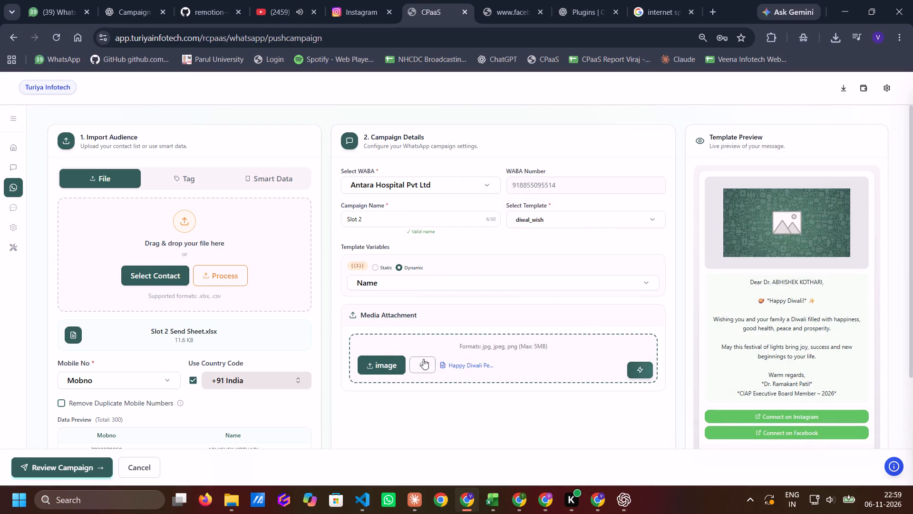
scroll(161, 403, "down", 4)
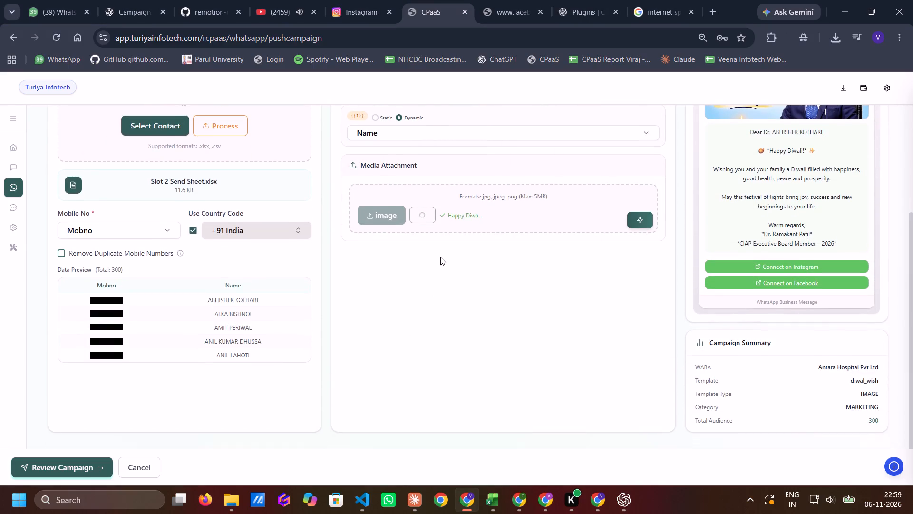
scroll(440, 257, "up", 5)
scroll(440, 257, "down", 2)
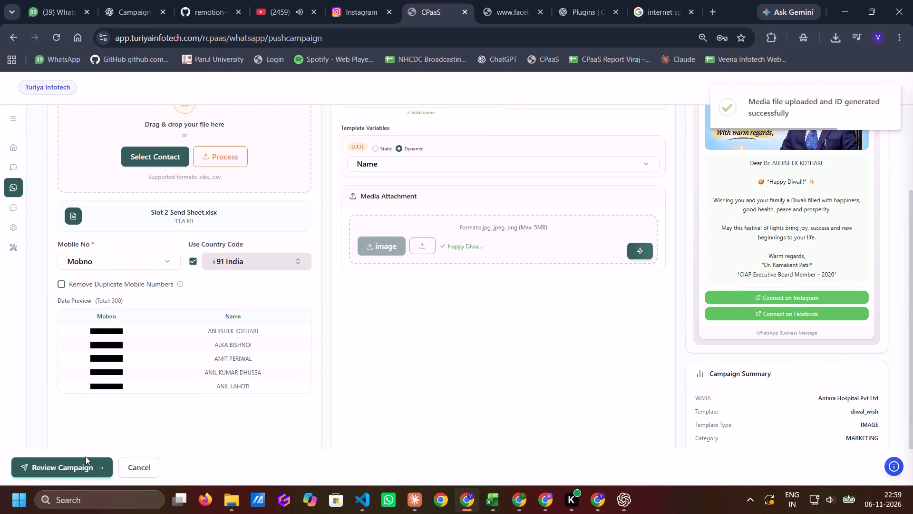
Open the Slot 2 campaign review and turn on scheduling.
left_click(84, 462)
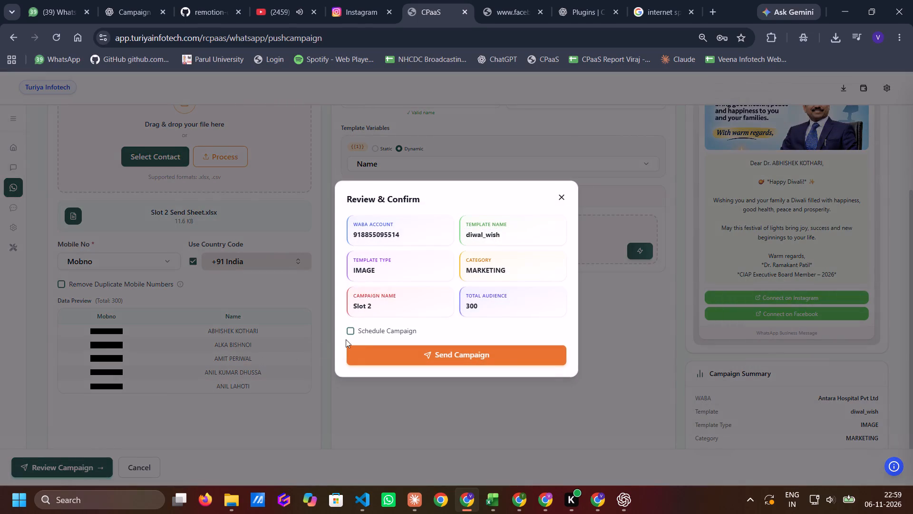
left_click(352, 330)
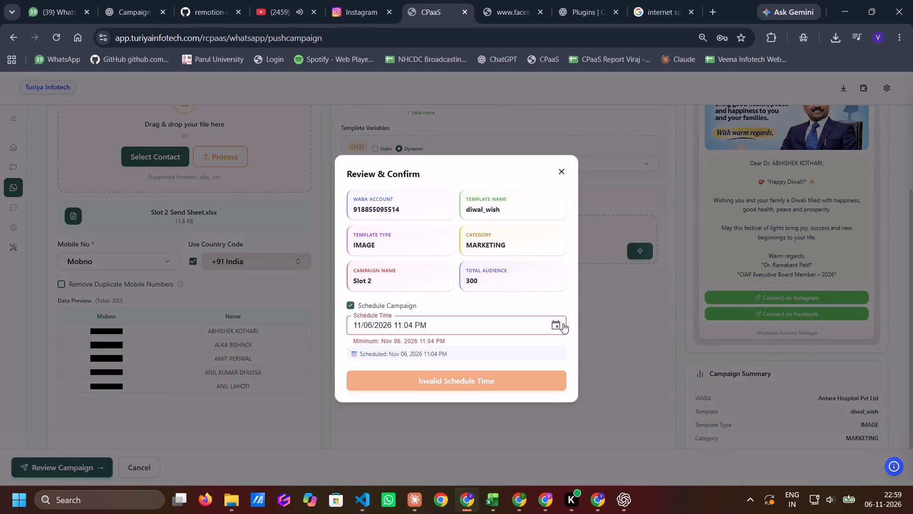
Schedule the Slot 2 campaign for 11/07/2026 08:00 AM and send it.
left_click(563, 323)
left_click(479, 183)
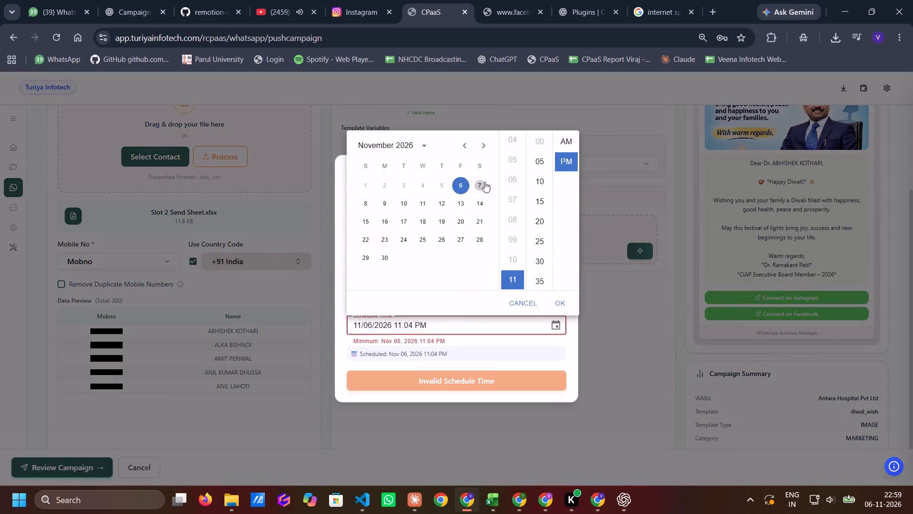
left_click(516, 220)
left_click(537, 140)
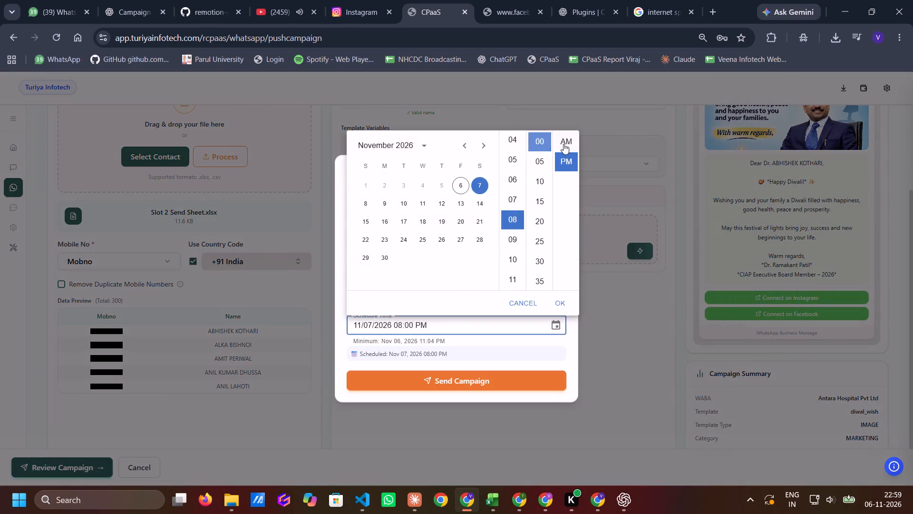
left_click(563, 144)
left_click(560, 306)
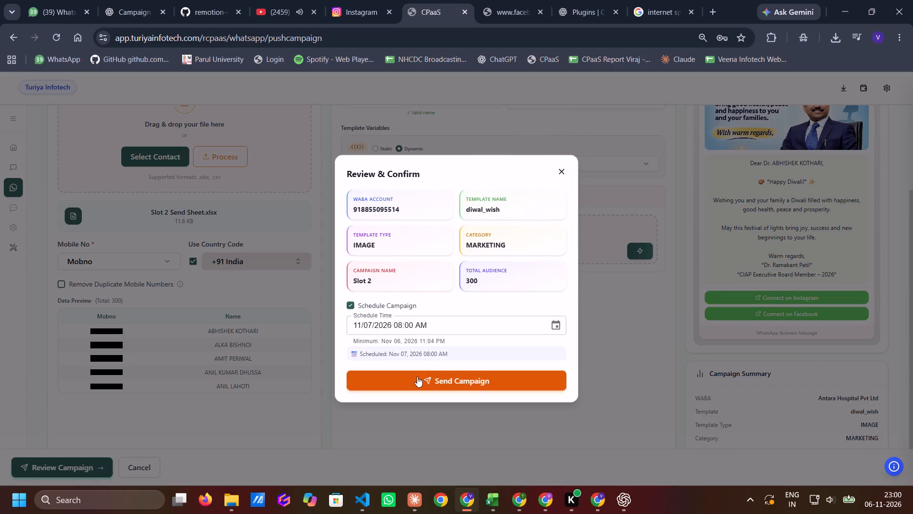
left_click(417, 376)
Start a new WhatsApp campaign, import and process Slot 3 Send Sheet.xlsx, and map the mobile number to the Mobno column.
left_click(4, 180)
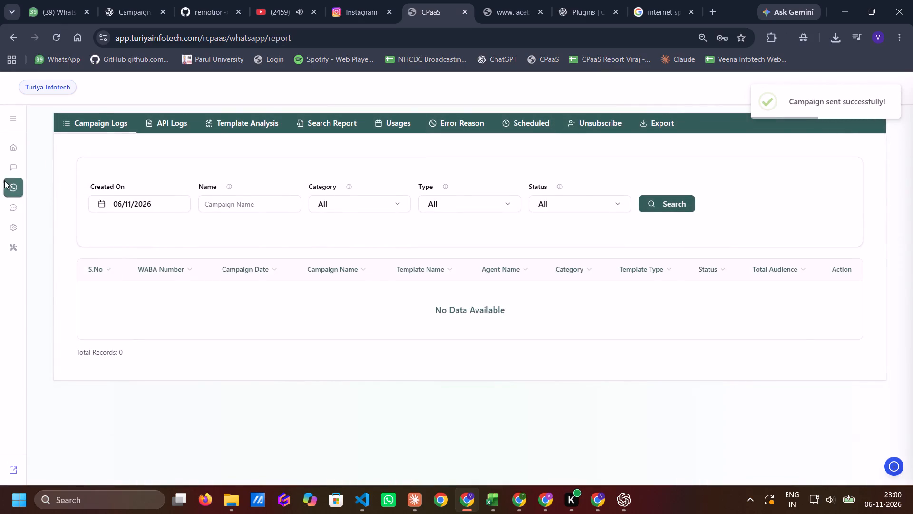
left_click(45, 238)
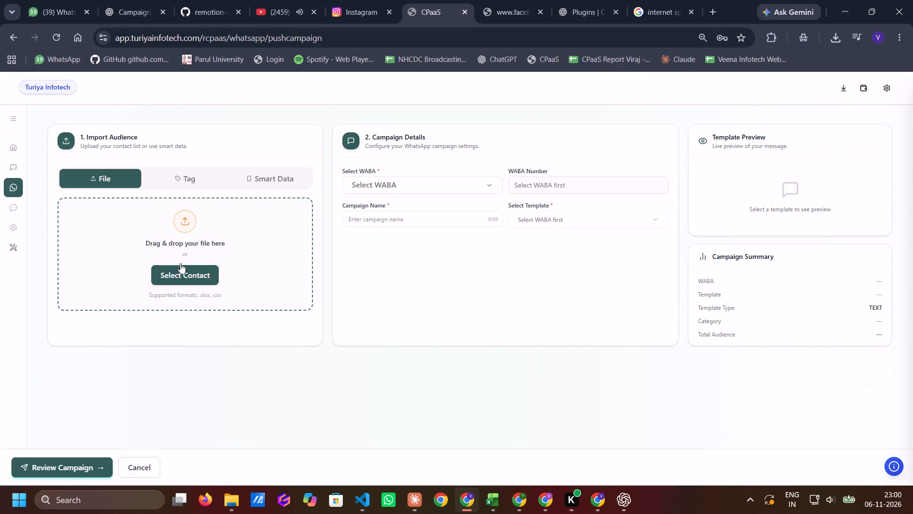
left_click(181, 271)
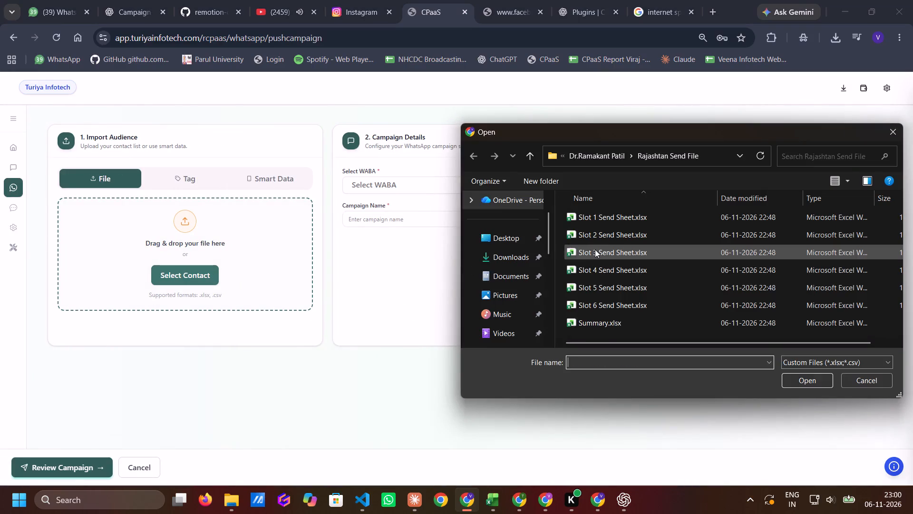
double_click(595, 249)
left_click(230, 279)
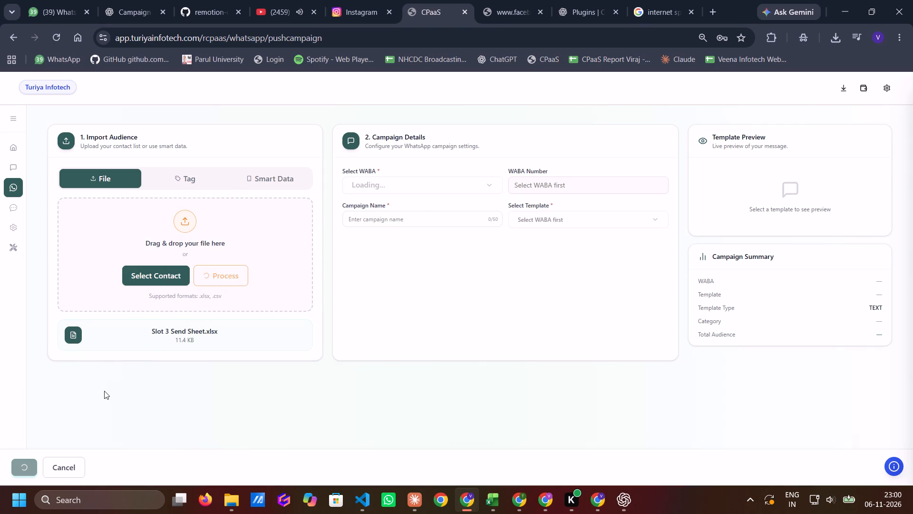
left_click(107, 380)
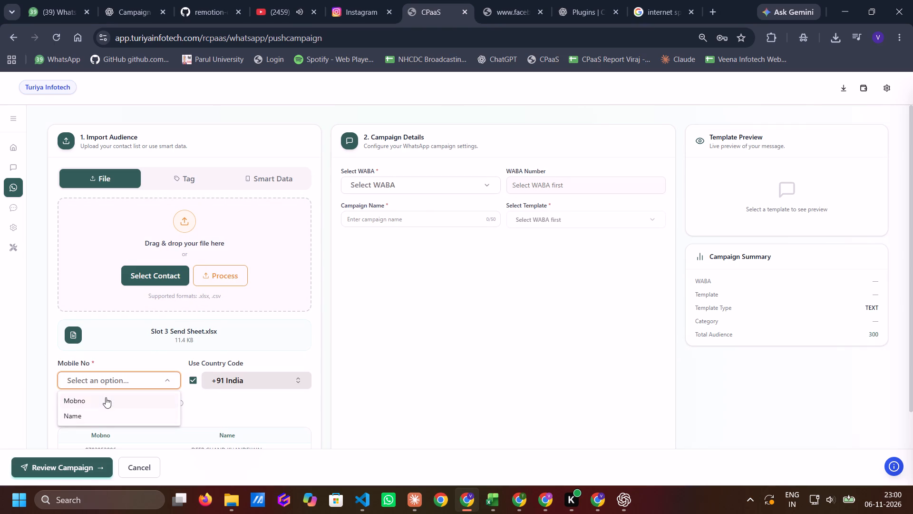
left_click(106, 397)
Set the WABA to Antara Hospital Pvt Ltd, name the campaign Slot 3 and choose the diwal_wish template.
left_click(442, 185)
left_click(420, 209)
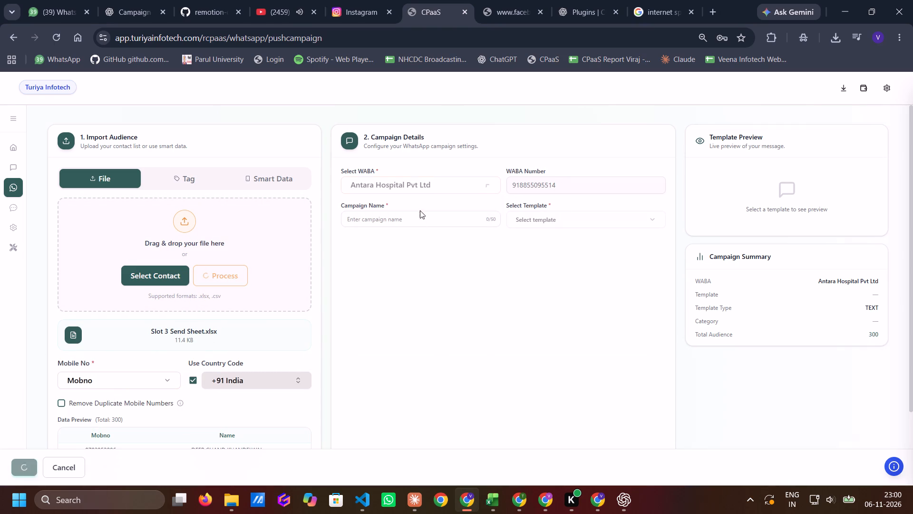
left_click(418, 218)
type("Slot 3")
left_click(535, 225)
left_click(535, 238)
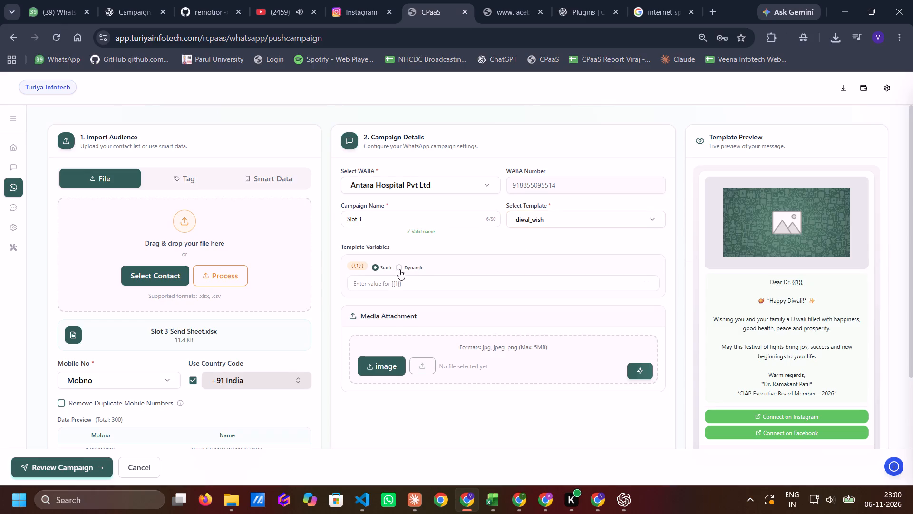
Make the Slot 3 campaign's template variable {{1}} dynamic using the Name column.
left_click(399, 269)
left_click(403, 281)
left_click(401, 308)
Attach the same Happy Diwali image used for Slot 2 to the Slot 3 campaign and upload it.
left_click(389, 369)
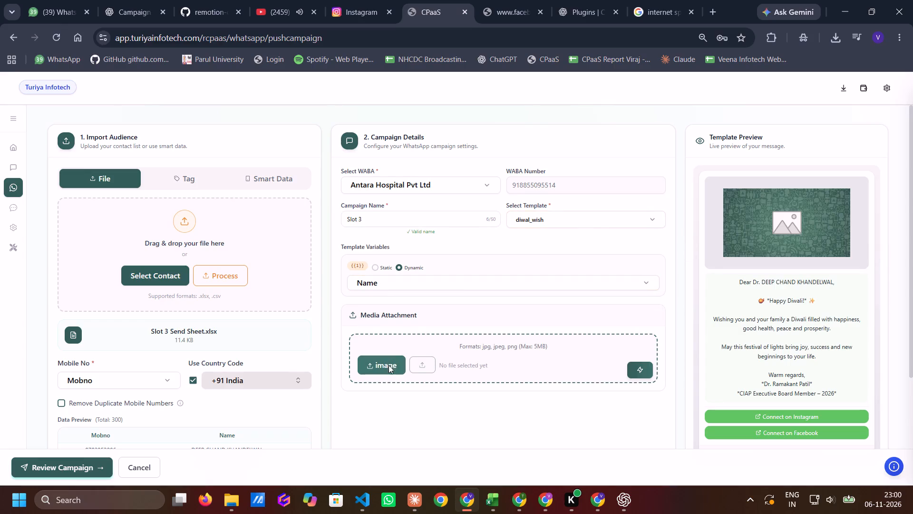
double_click(607, 227)
left_click(422, 370)
scroll(421, 367, "down", 6)
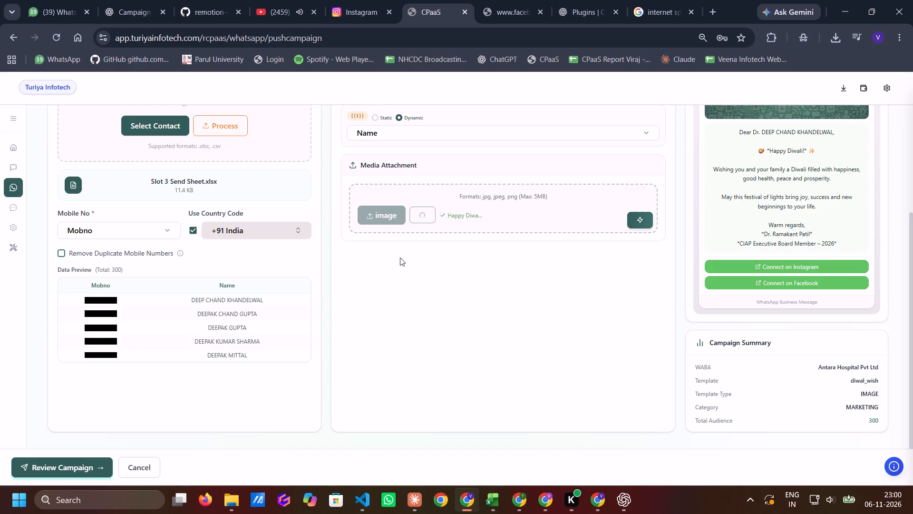
scroll(405, 271, "up", 4)
scroll(408, 282, "down", 3)
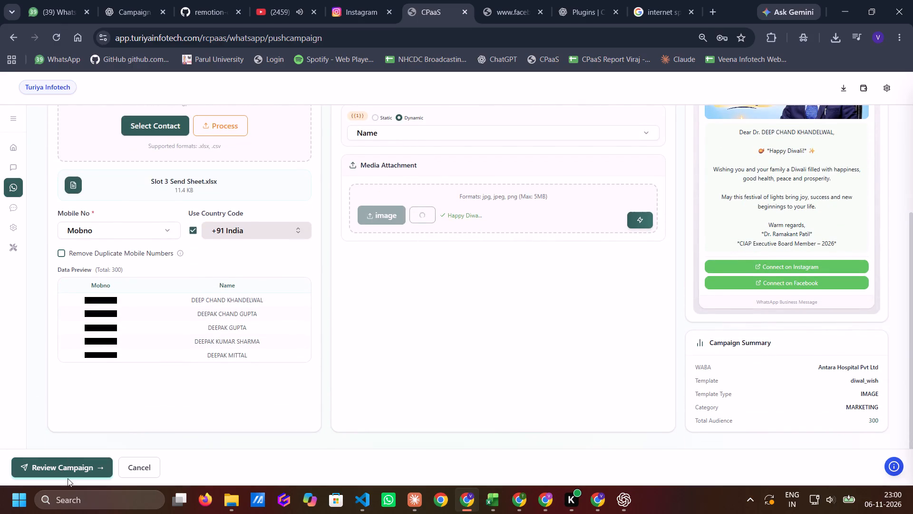
Review the Slot 3 campaign, schedule it for 11/07/2026 10:00 AM and send it.
left_click(69, 469)
left_click(478, 338)
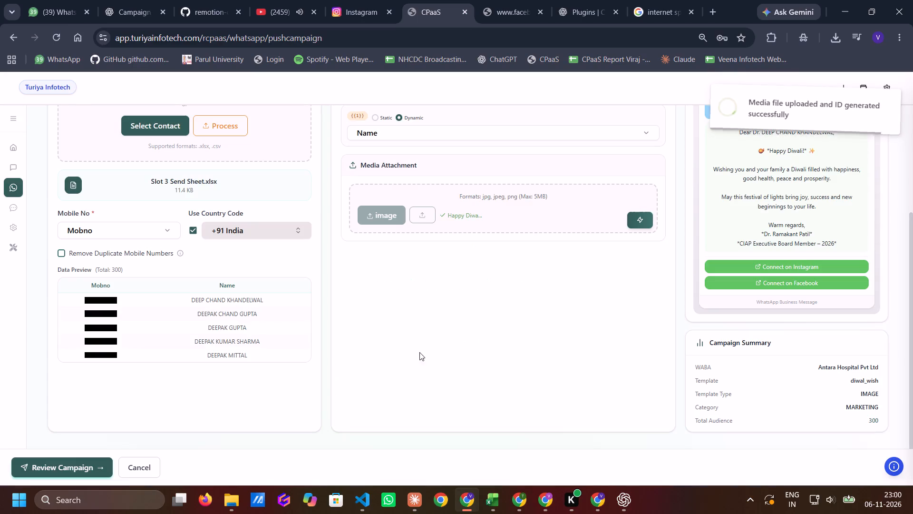
left_click(77, 466)
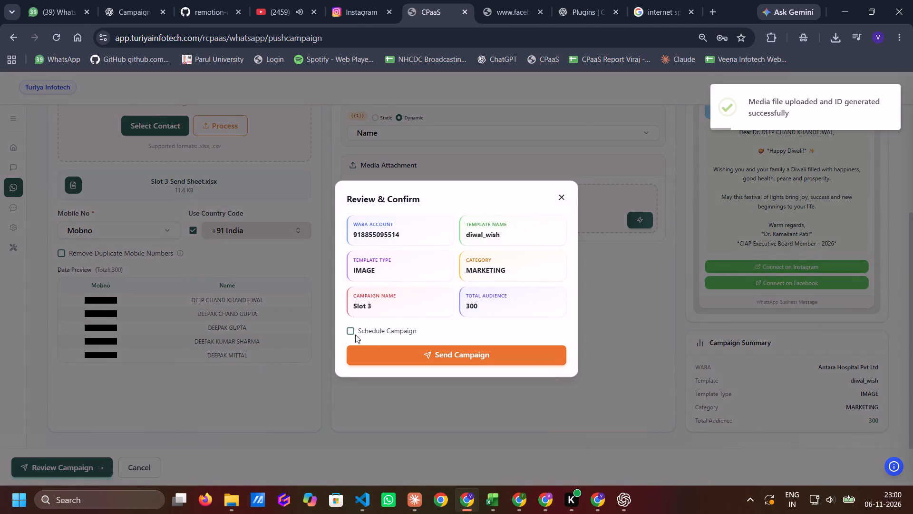
left_click(348, 330)
left_click(559, 325)
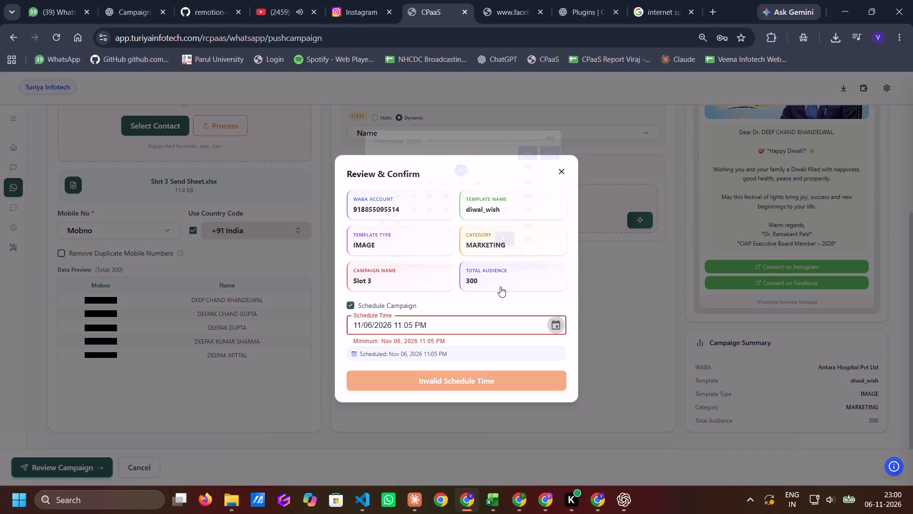
left_click(482, 182)
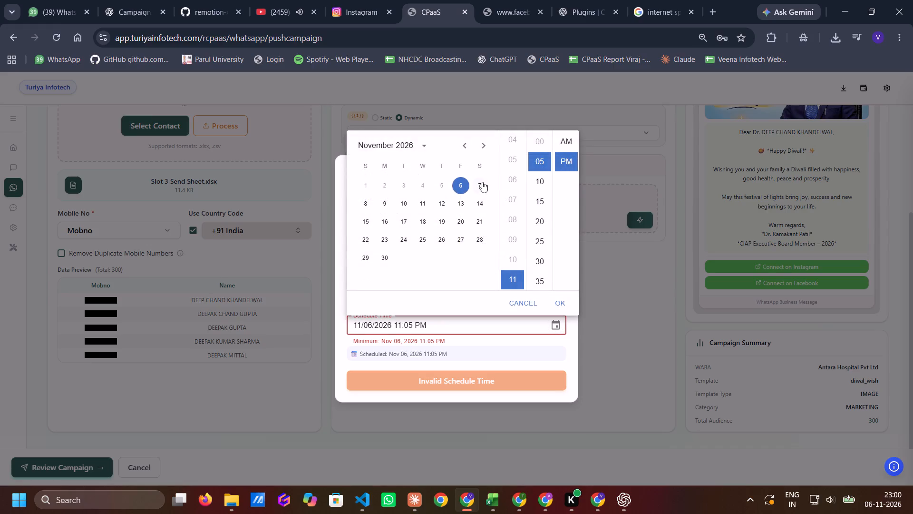
scroll(528, 223, "down", 2)
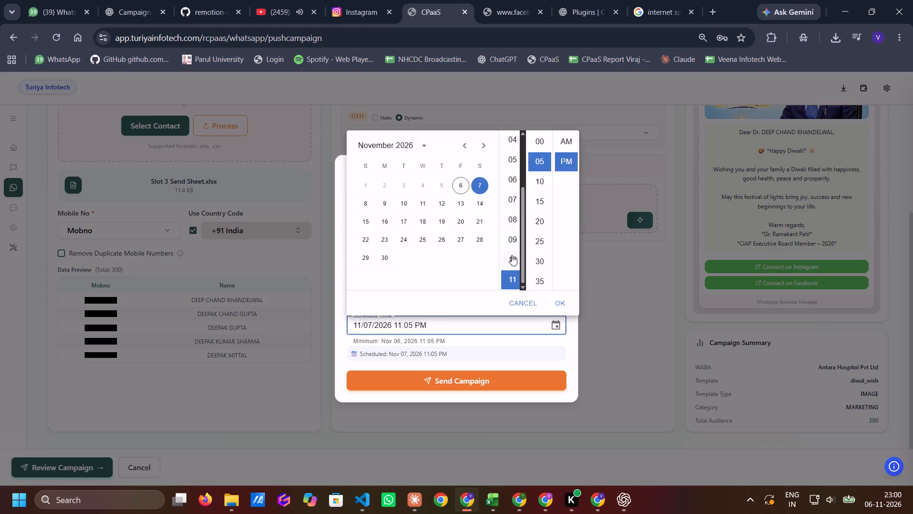
left_click(512, 255)
left_click(535, 138)
left_click(566, 144)
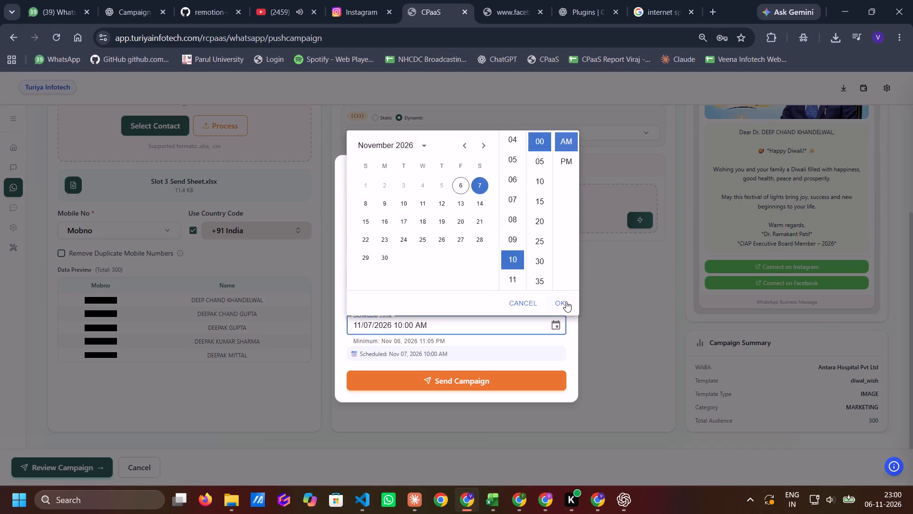
left_click(566, 301)
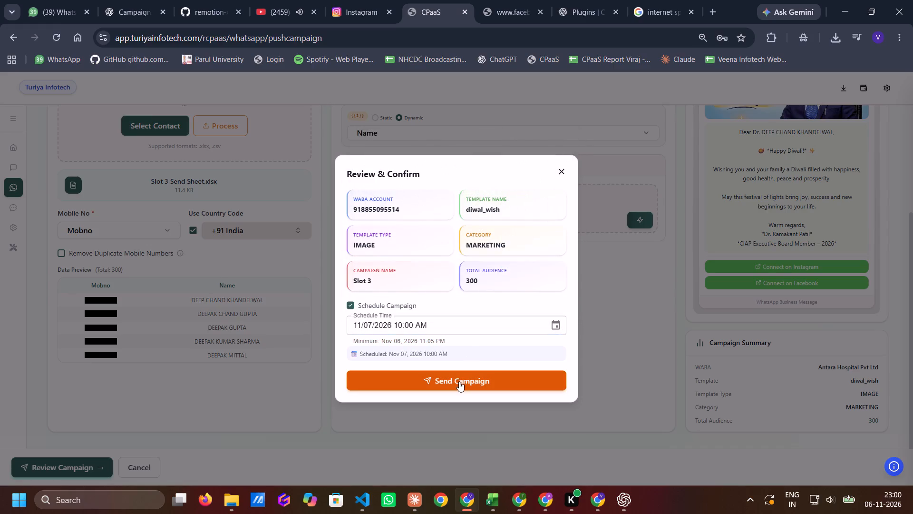
left_click(459, 381)
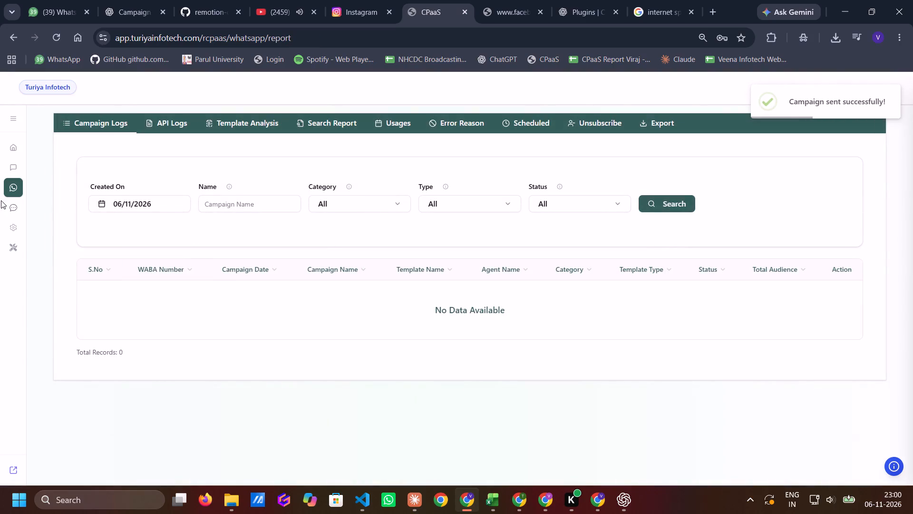
Start a new WhatsApp campaign, import and process Slot 4 Send Sheet.xlsx, and map the mobile number to the Mobno column.
left_click(10, 187)
left_click(30, 232)
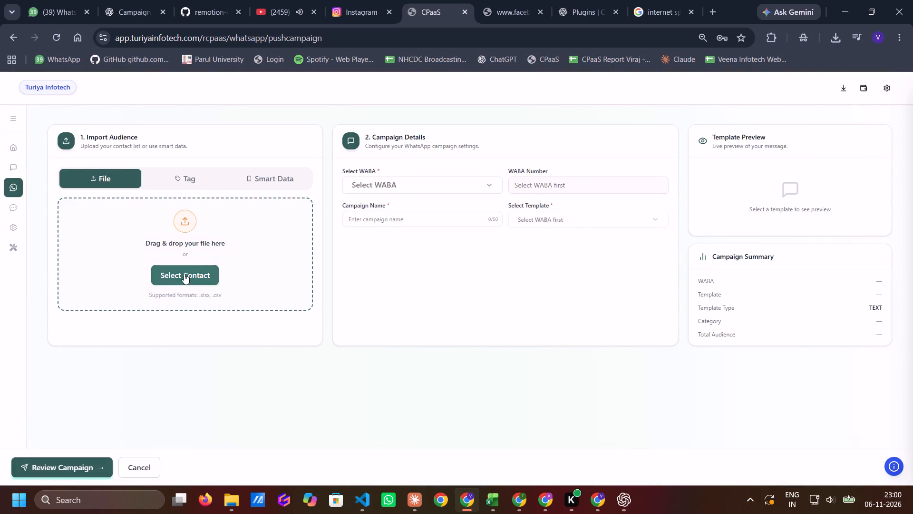
left_click(184, 274)
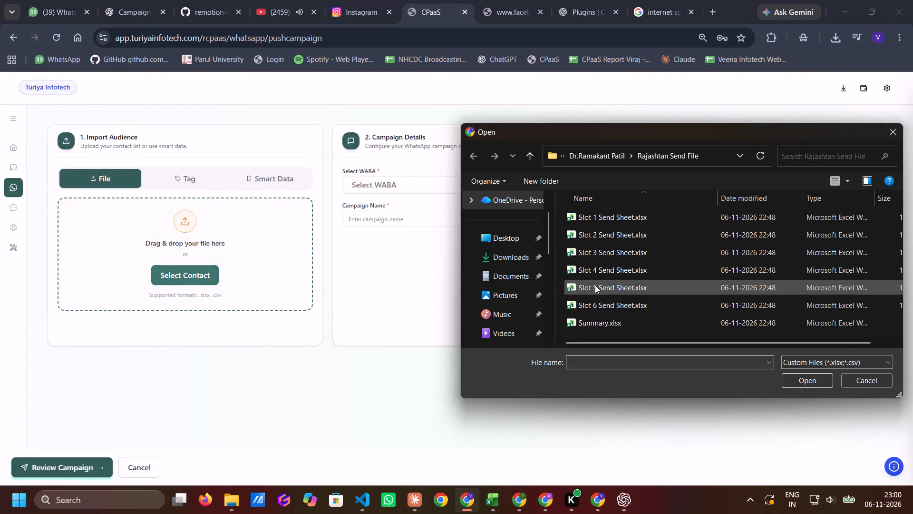
double_click(597, 272)
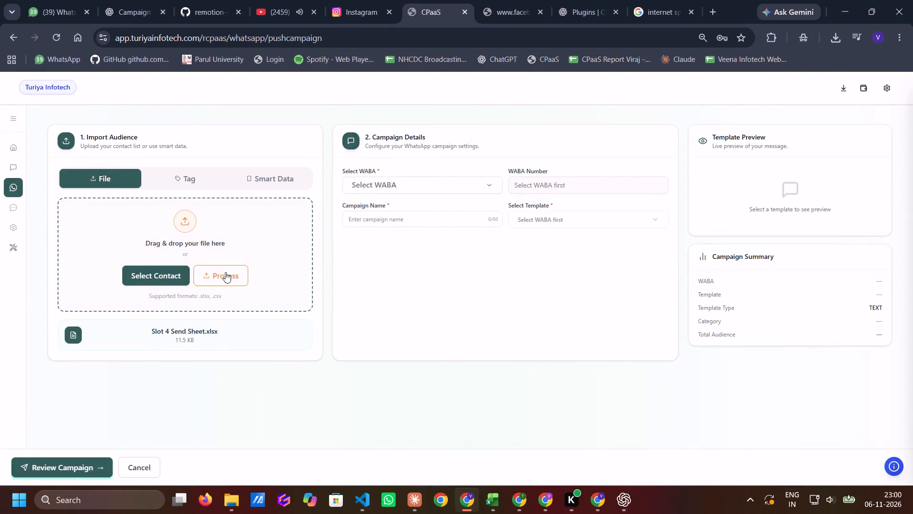
left_click(225, 272)
left_click(143, 375)
left_click(132, 396)
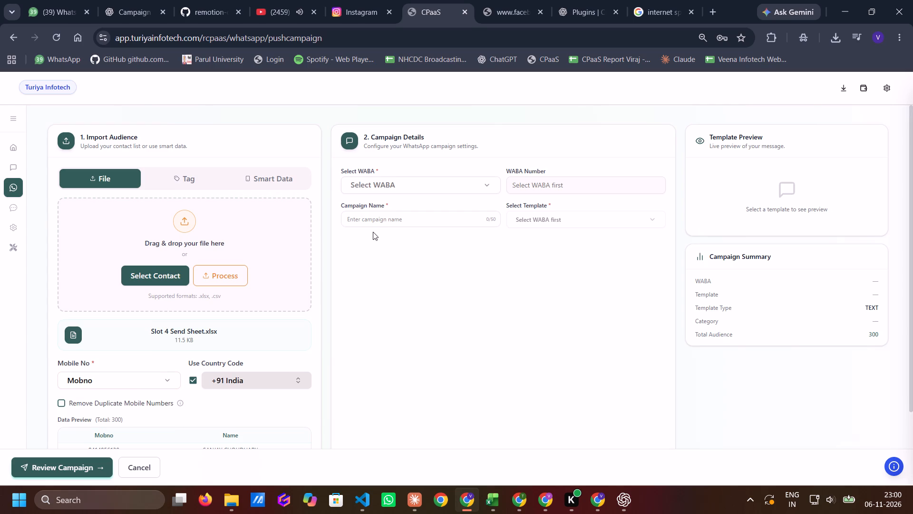
Set the WABA to Antara Hospital Pvt Ltd, name the campaign Slot 4 and choose the diwal_wish template.
left_click(392, 184)
left_click(387, 212)
left_click(387, 222)
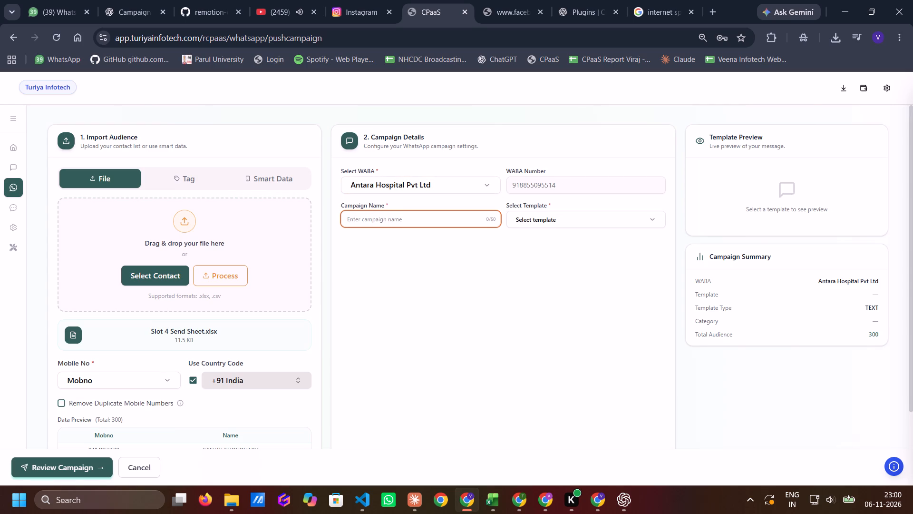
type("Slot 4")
left_click(558, 218)
left_click(546, 238)
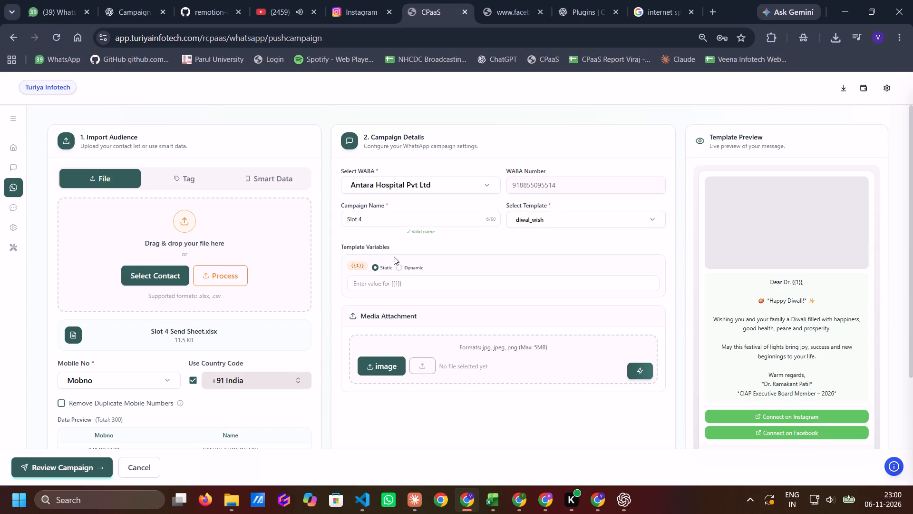
Make the Slot 4 campaign's template variable {{1}} dynamic using the Name column.
left_click(406, 267)
left_click(398, 278)
left_click(398, 262)
left_click(398, 268)
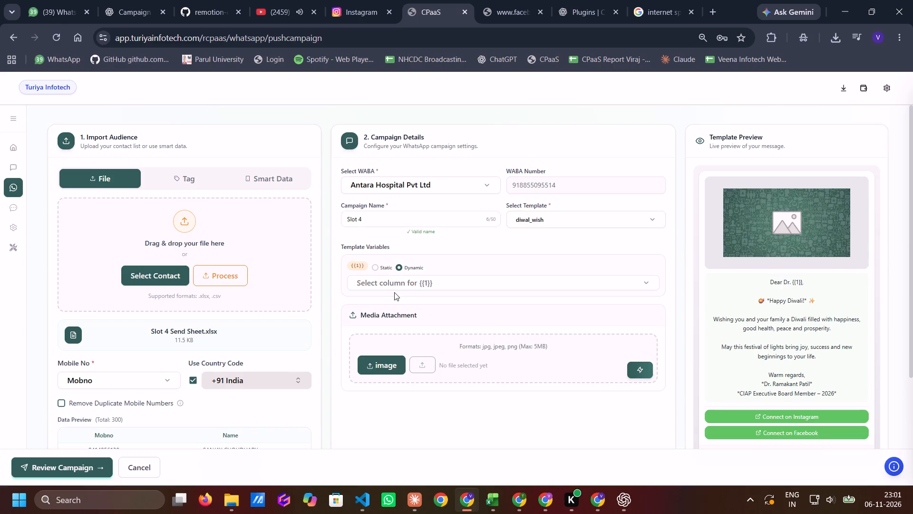
left_click(394, 292)
left_click(396, 284)
left_click(394, 295)
left_click(397, 284)
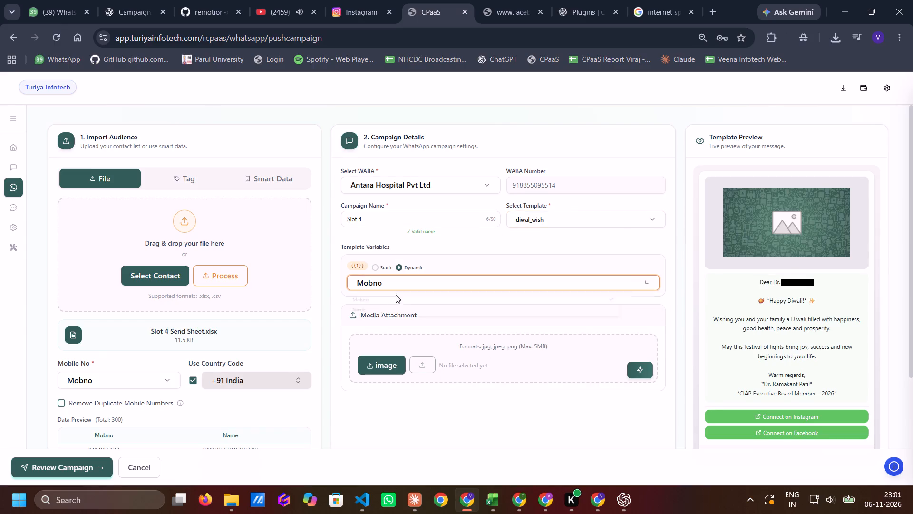
left_click(391, 312)
Attach the same Happy Diwali image used for the earlier slots to the Slot 4 campaign and upload it.
left_click(381, 365)
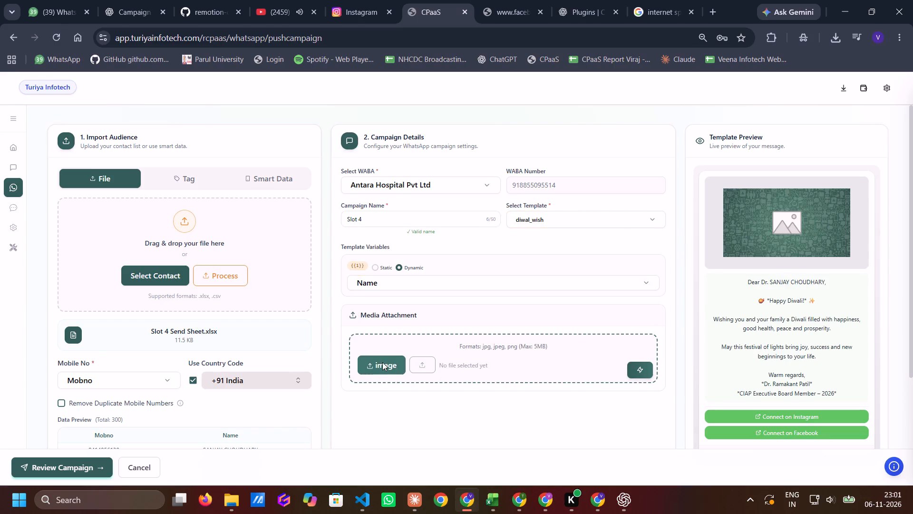
double_click(615, 215)
left_click(426, 365)
scroll(425, 356, "down", 7)
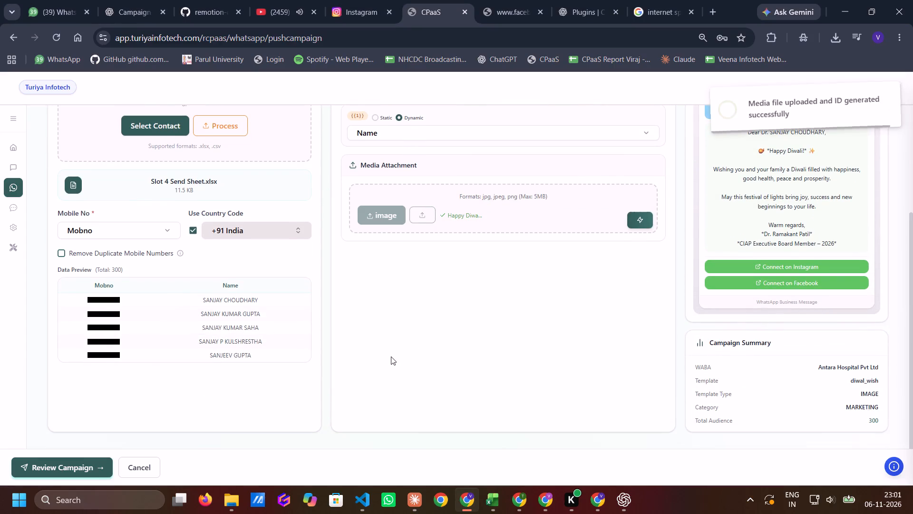
Open the Slot 4 campaign review.
left_click(61, 474)
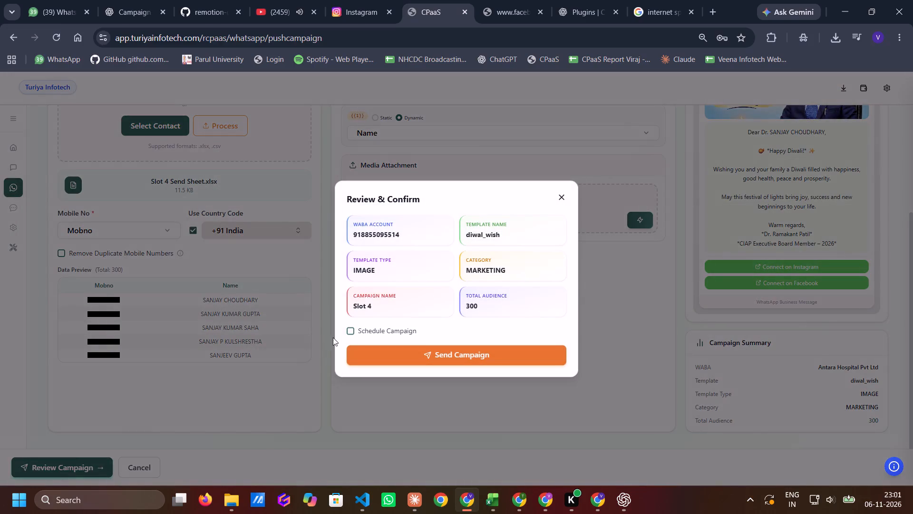
Turn on scheduling for the Slot 4 campaign, set the date to 11/07/2026 and pick its hour.
left_click(350, 329)
left_click(553, 326)
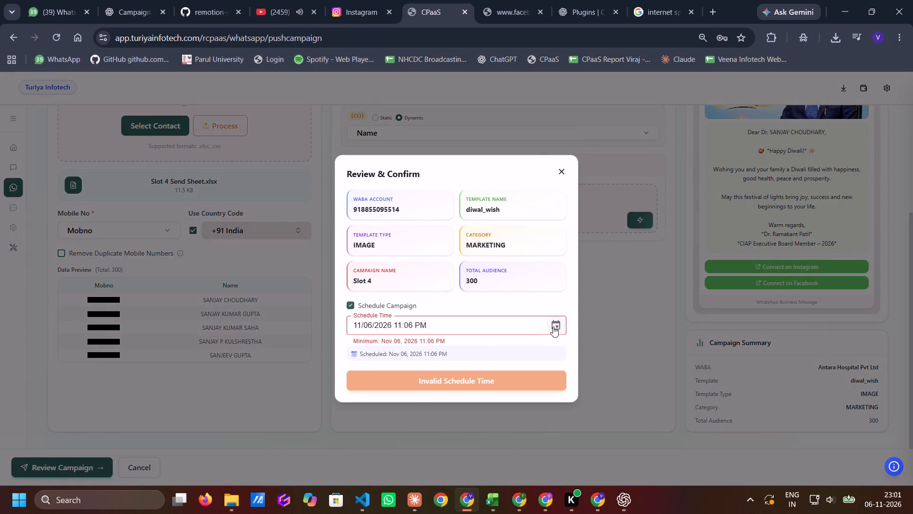
left_click(481, 184)
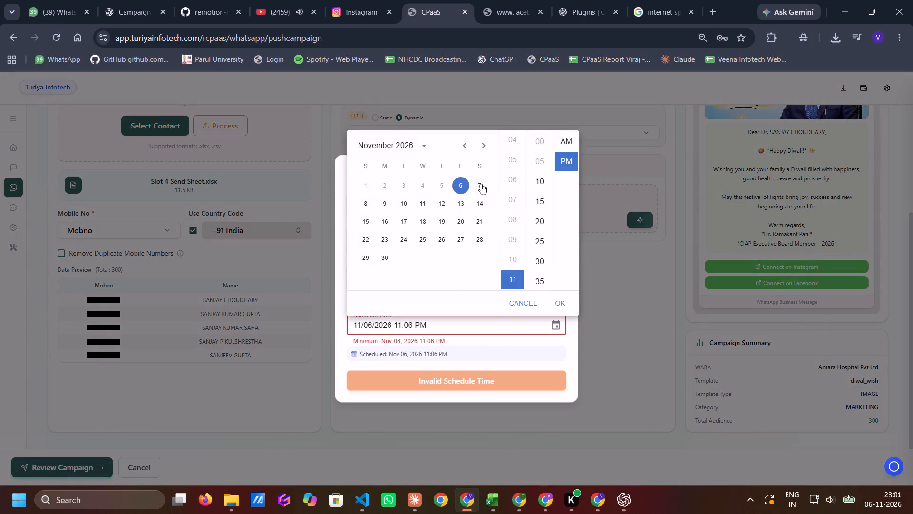
scroll(520, 257, "down", 2)
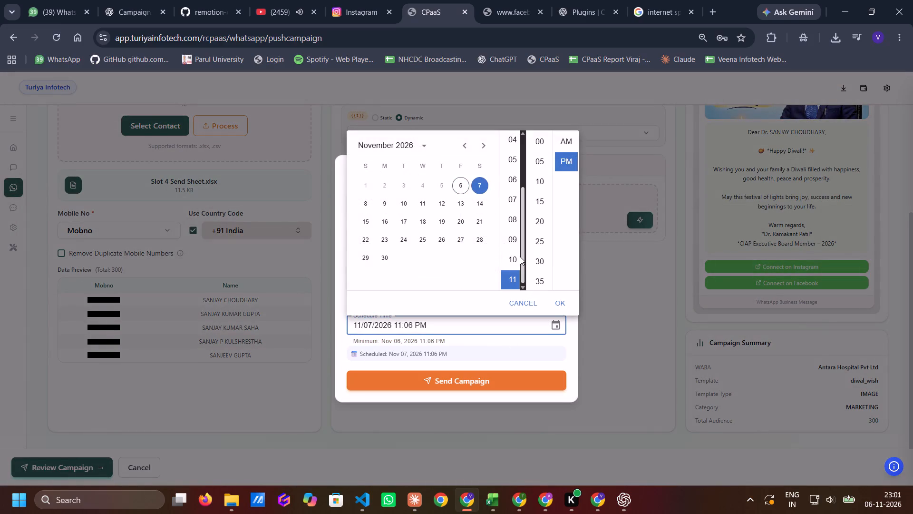
scroll(520, 257, "down", 4)
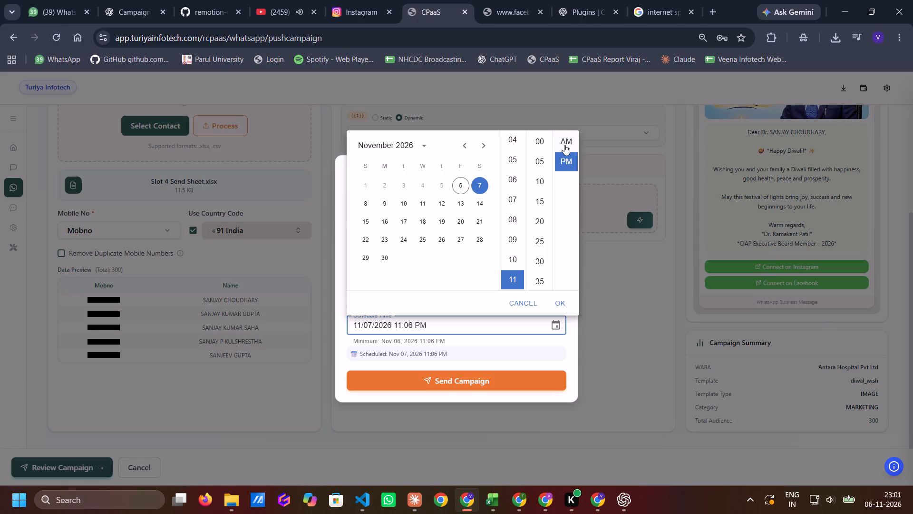
scroll(506, 231, "up", 9)
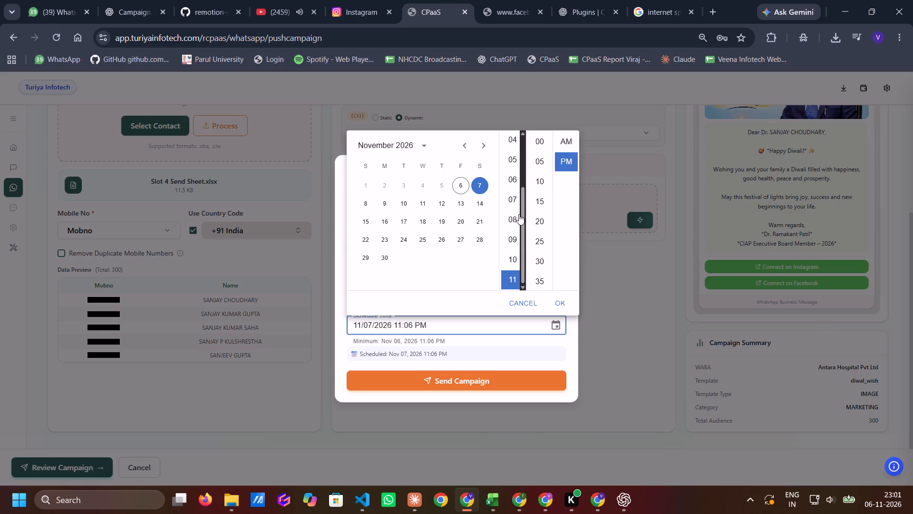
left_click_drag(520, 212, 520, 153)
left_click(515, 138)
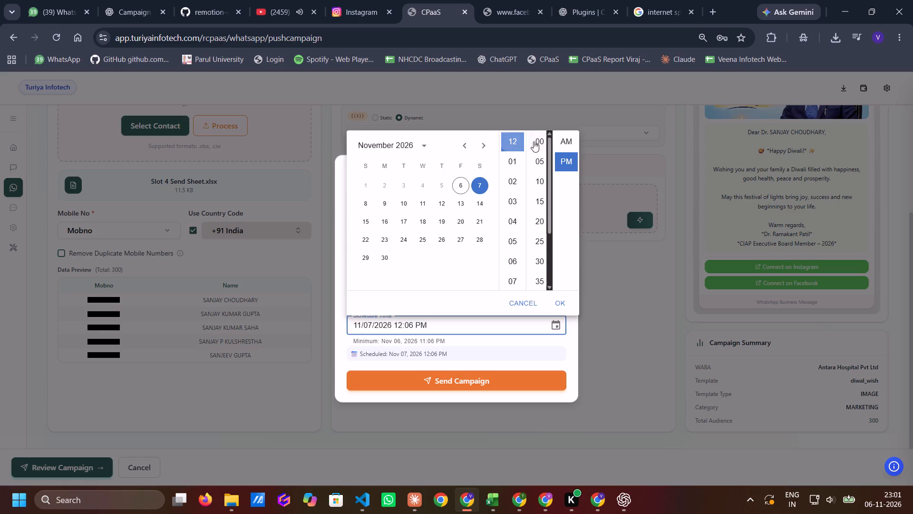
Complete the Slot 4 schedule time as 12:00 PM, send the campaign and check it among the scheduled campaigns.
left_click(534, 141)
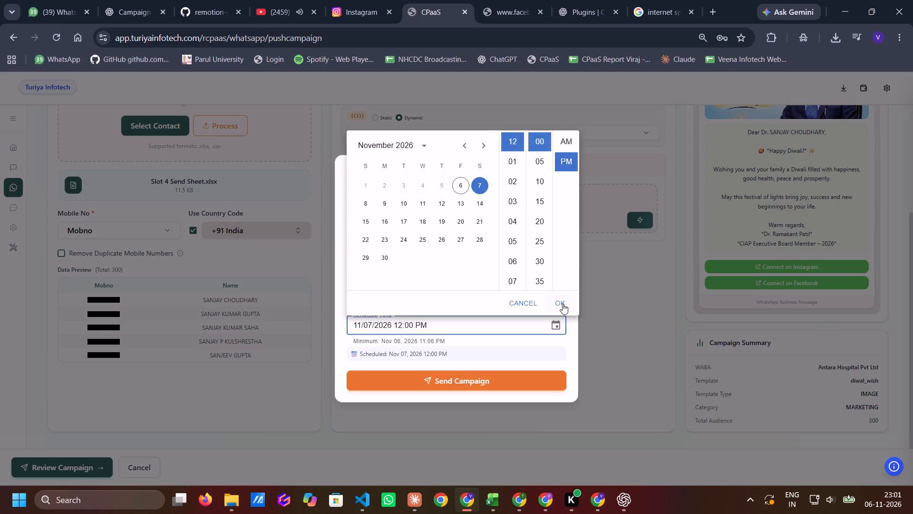
left_click(563, 304)
left_click(476, 383)
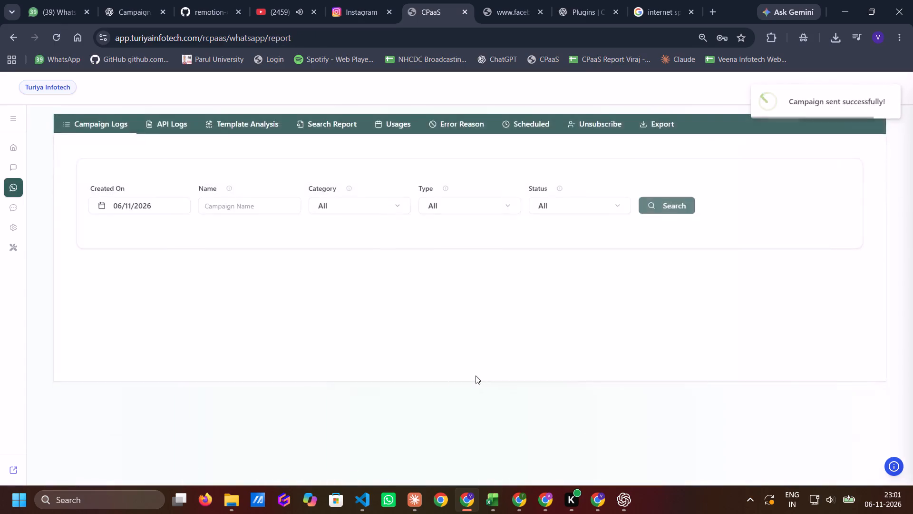
left_click(518, 119)
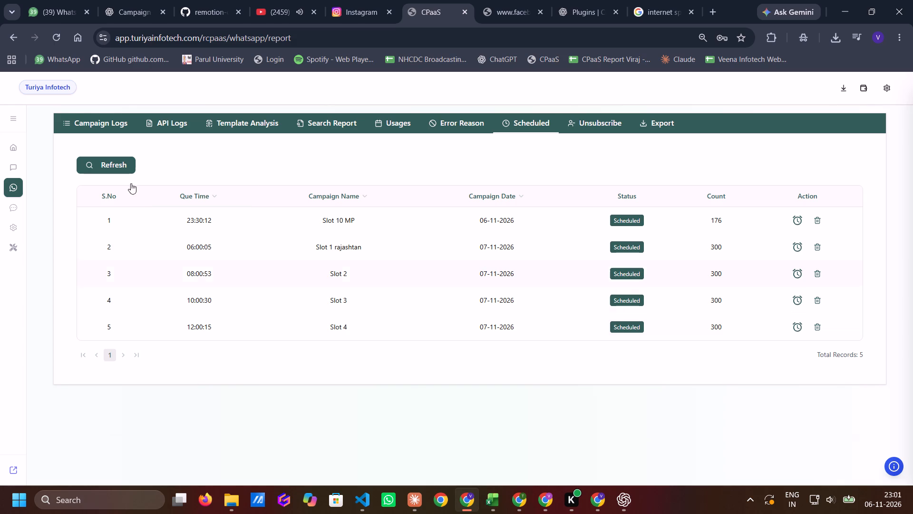
Start a new WhatsApp campaign, import and process Slot 5 Send Sheet.xlsx, and map the mobile number to the Mobno column.
left_click(15, 196)
left_click(35, 237)
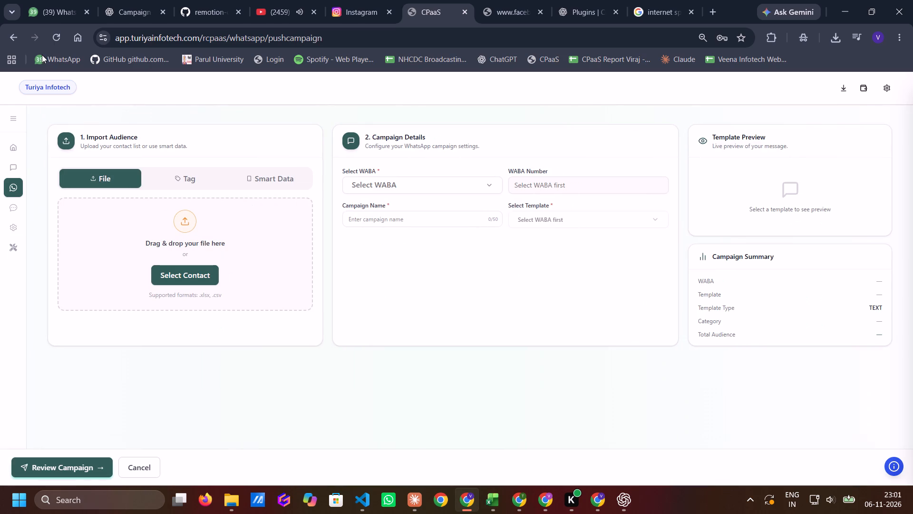
left_click(180, 277)
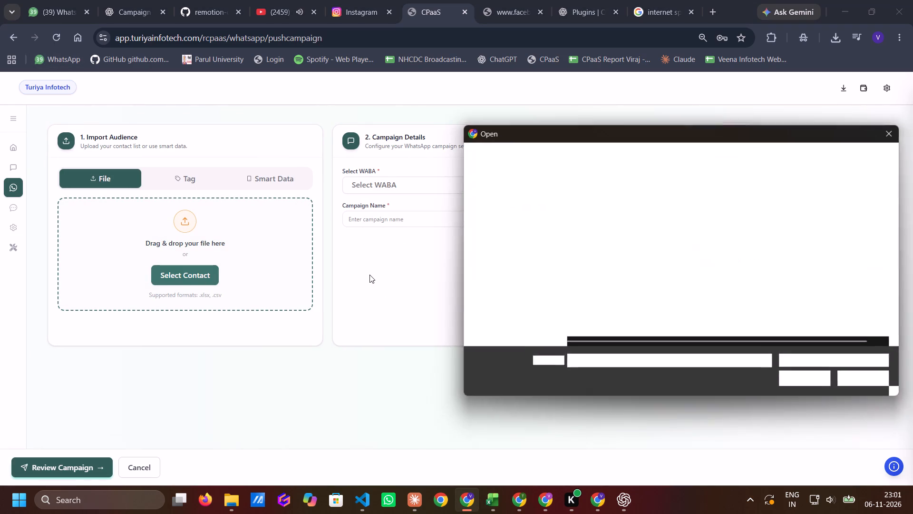
double_click(621, 287)
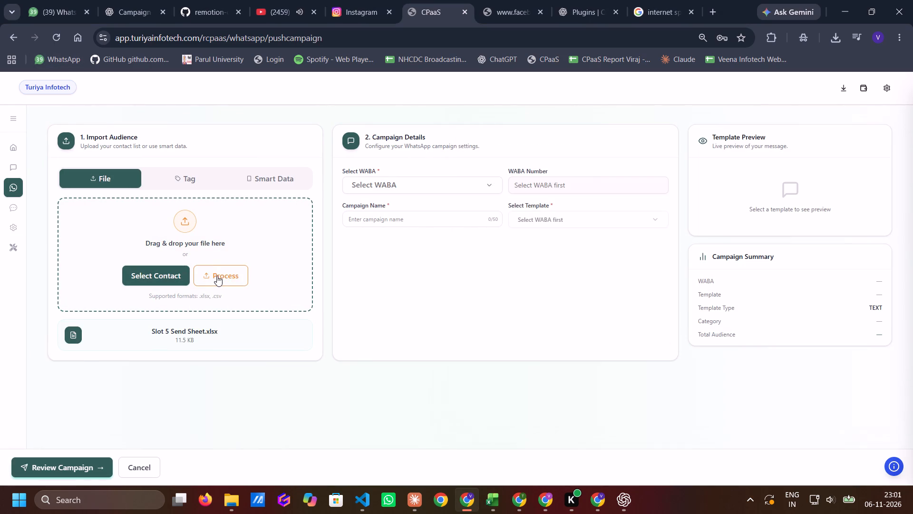
left_click(217, 276)
left_click(144, 385)
left_click(132, 403)
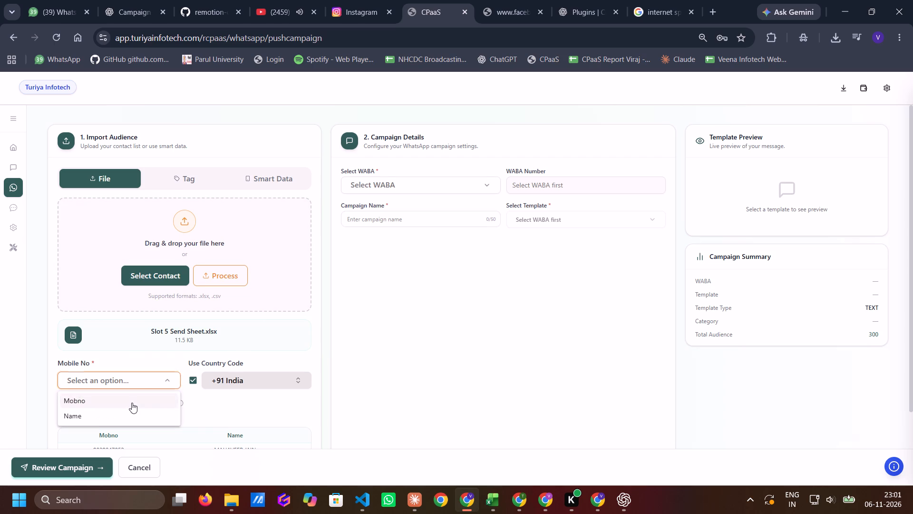
Set the campaign's WABA to Antara Hospital Pvt Ltd, its name to Slot 5 and its template to diwal_wish.
left_click(457, 178)
left_click(440, 208)
left_click(434, 218)
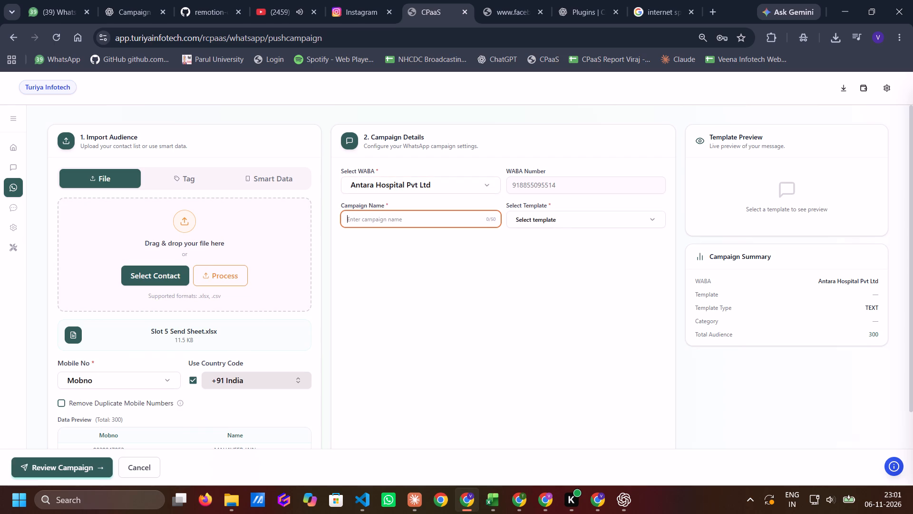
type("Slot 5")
left_click(552, 224)
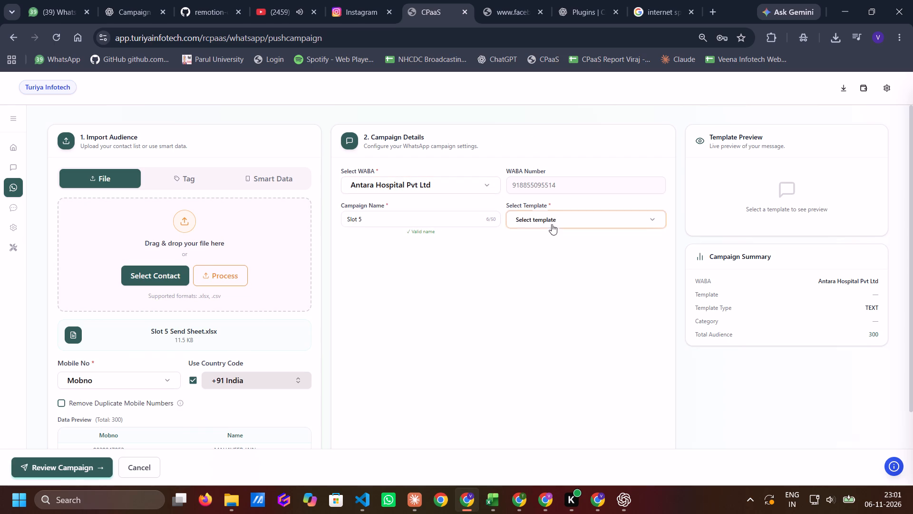
left_click(544, 240)
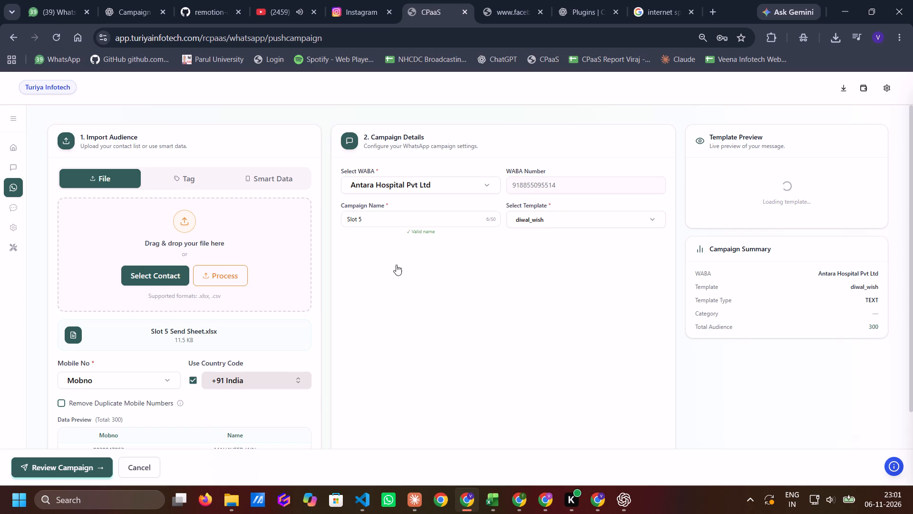
Make template variable {{1}} dynamic using the Name column.
left_click(398, 265)
left_click(398, 280)
left_click(393, 318)
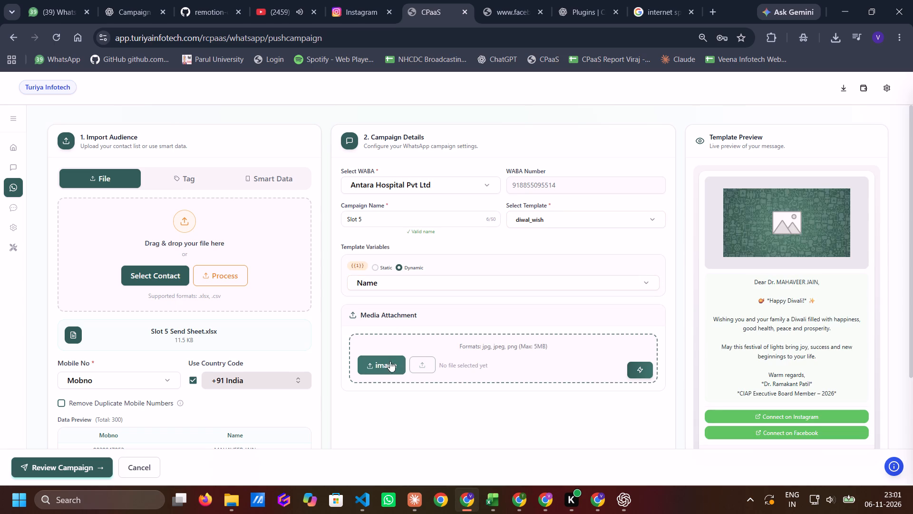
Attach Happy Diwali Pediatricians Tribute.png as the Slot 5 campaign's image and upload it.
left_click(390, 362)
double_click(608, 225)
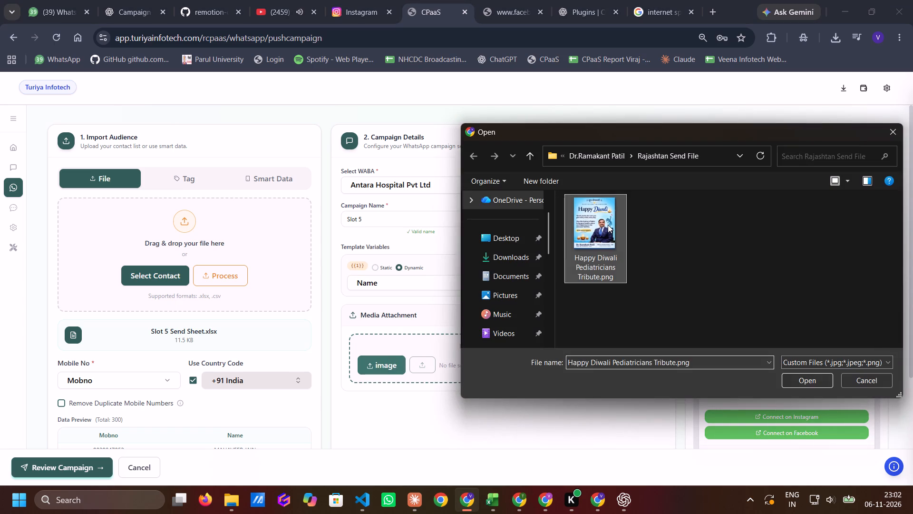
left_click(424, 368)
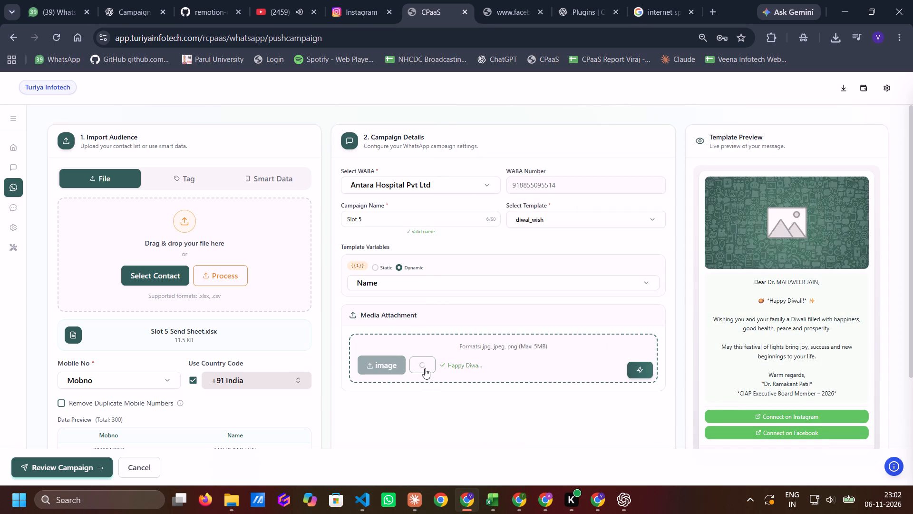
Open the Slot 5 campaign review, turn on scheduling and open the schedule time for editing.
left_click(37, 464)
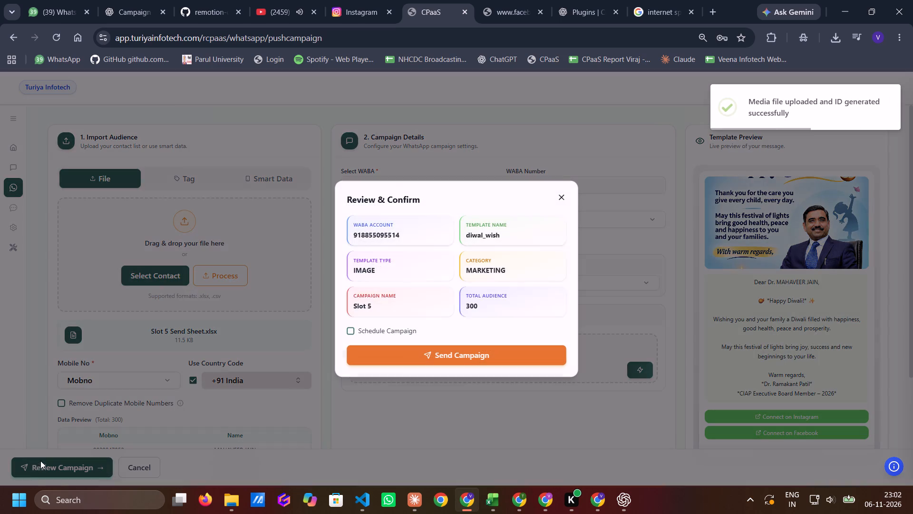
left_click(355, 332)
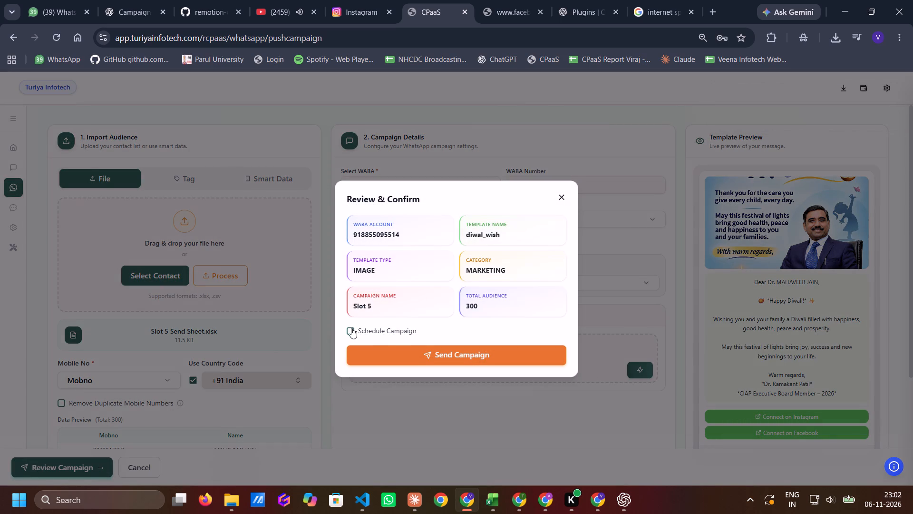
left_click(351, 328)
left_click(556, 323)
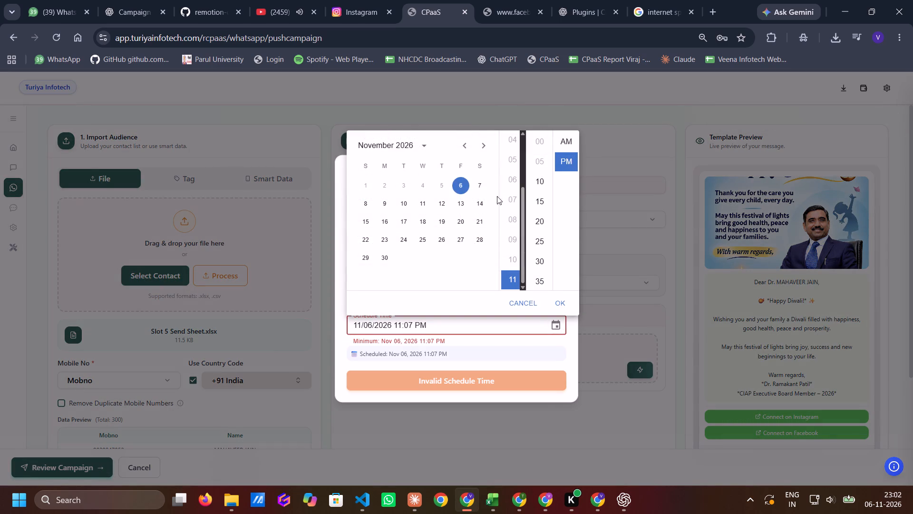
Schedule the Slot 5 campaign for 11/07/2026 02:00 PM and send it.
left_click(482, 182)
scroll(510, 205, "up", 9)
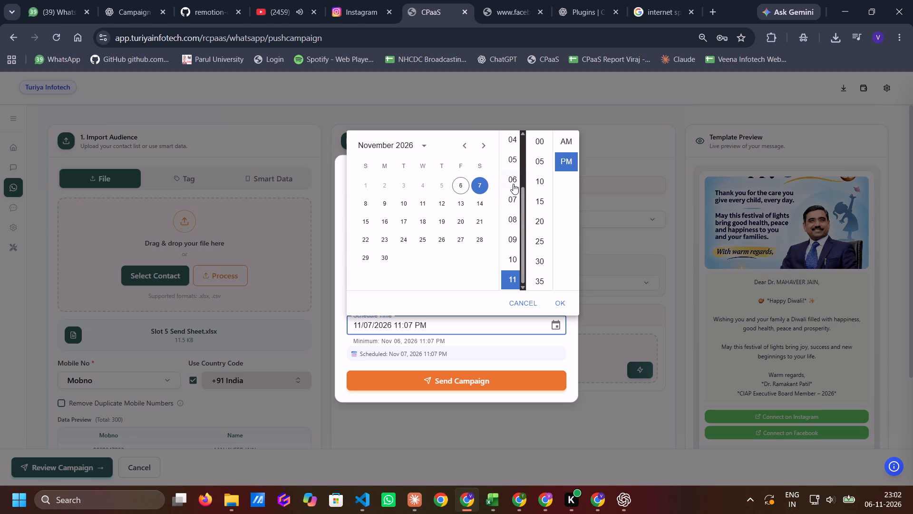
left_click_drag(524, 158, 521, 142)
left_click(515, 184)
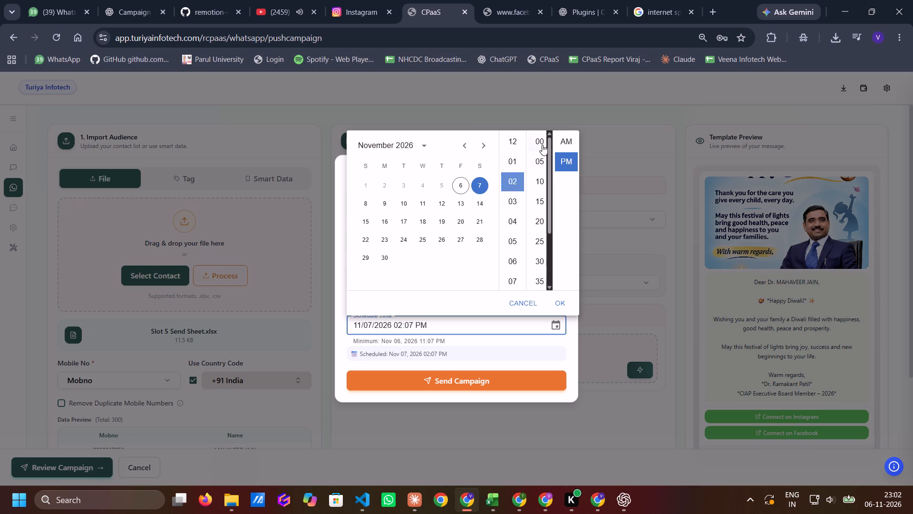
left_click(542, 144)
left_click(565, 299)
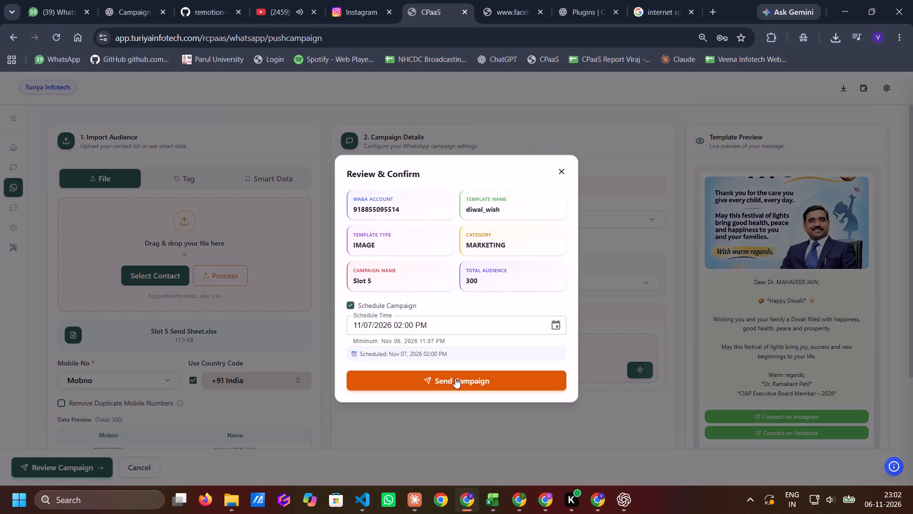
left_click(455, 379)
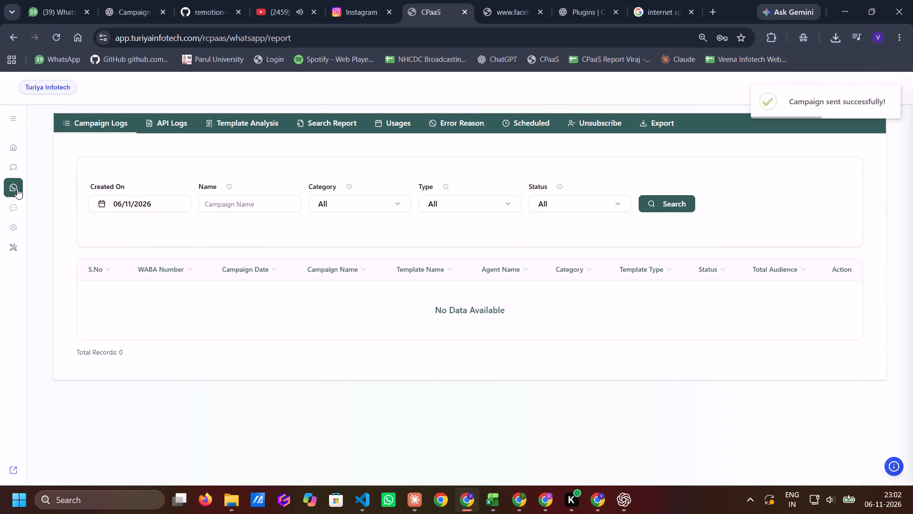
Start a new WhatsApp campaign, import Slot 6 Send Sheet.xlsx as the audience, process it and map Mobile No to the Mobno column.
left_click(16, 186)
left_click(20, 227)
left_click(178, 265)
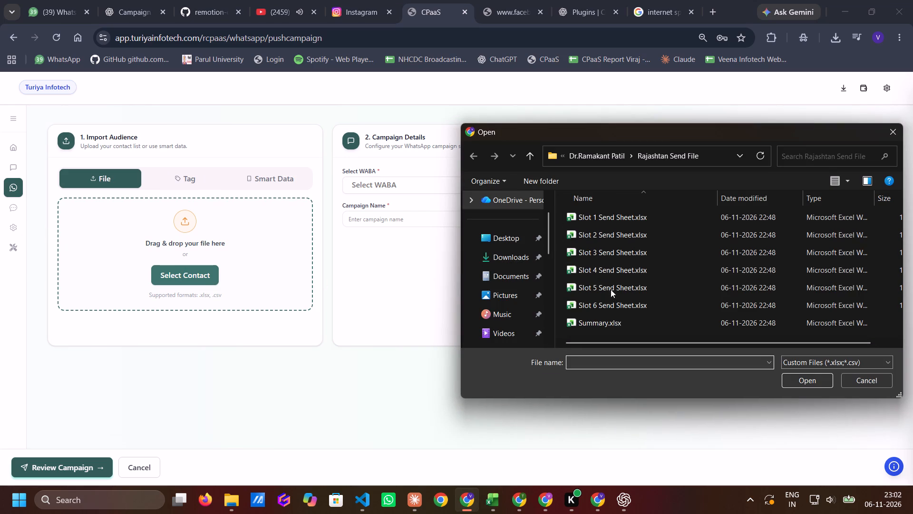
left_click(611, 307)
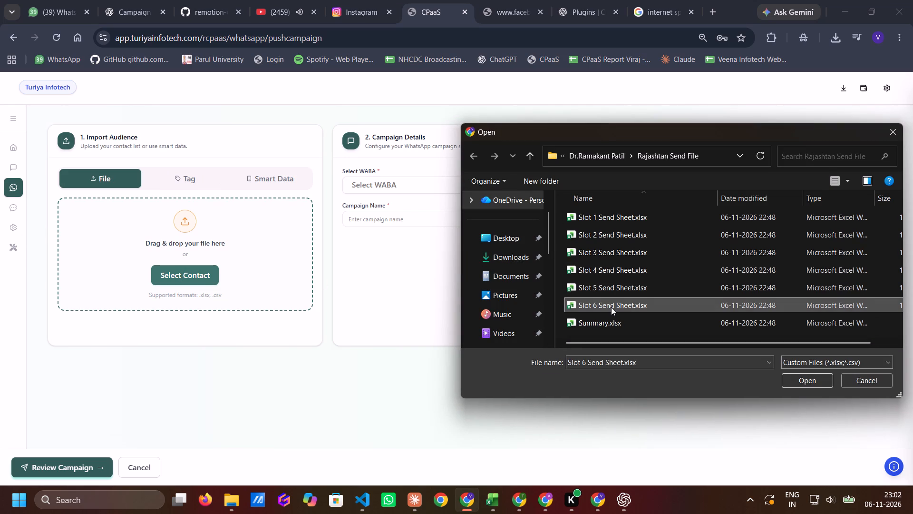
double_click(611, 306)
left_click(216, 267)
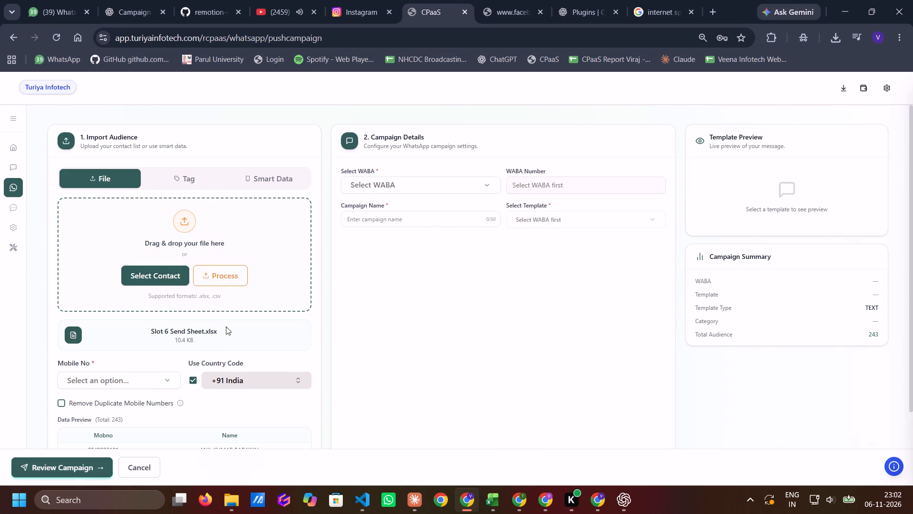
left_click(157, 383)
left_click(147, 394)
Set the WABA to Antara Hospital Pvt Ltd, name the campaign Slot 6 and choose the diwal_wish template.
left_click(430, 181)
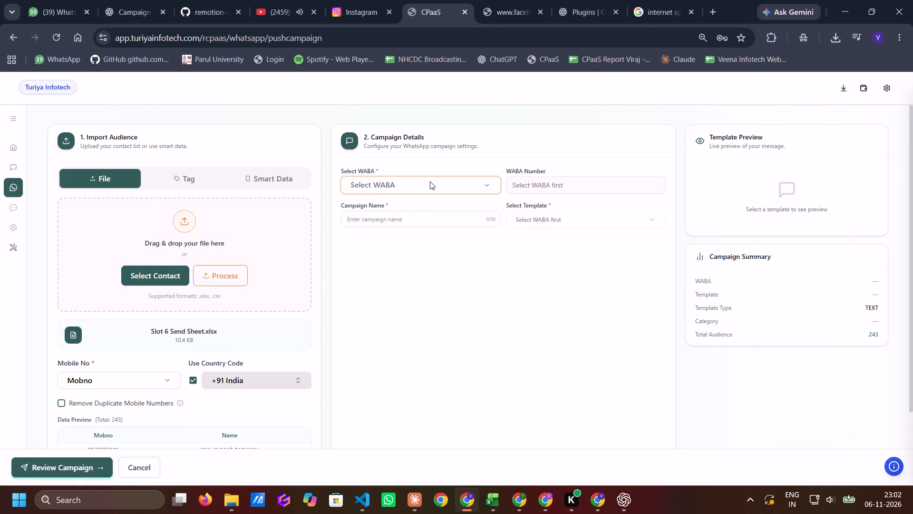
left_click(422, 208)
left_click(419, 215)
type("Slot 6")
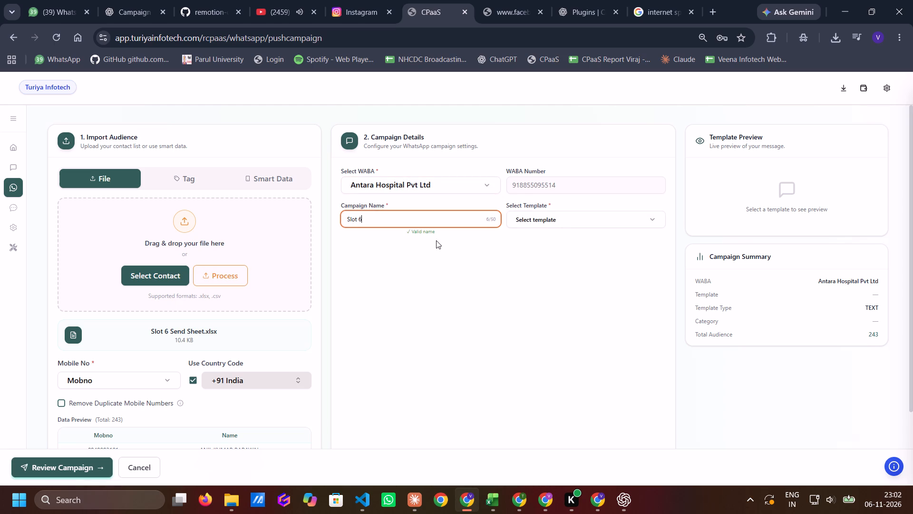
left_click(531, 223)
left_click(528, 236)
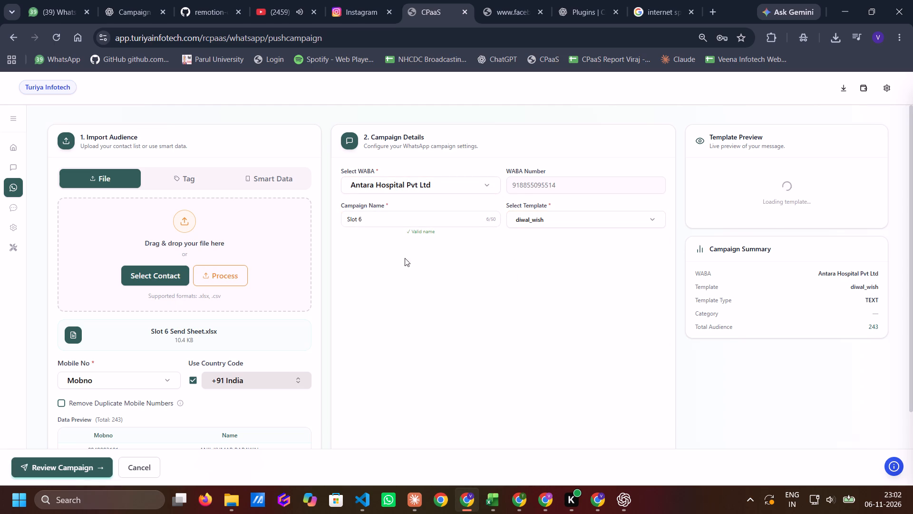
Attach Happy Diwali Pediatricians Tribute.png as the Slot 6 campaign's image and upload it.
left_click(400, 363)
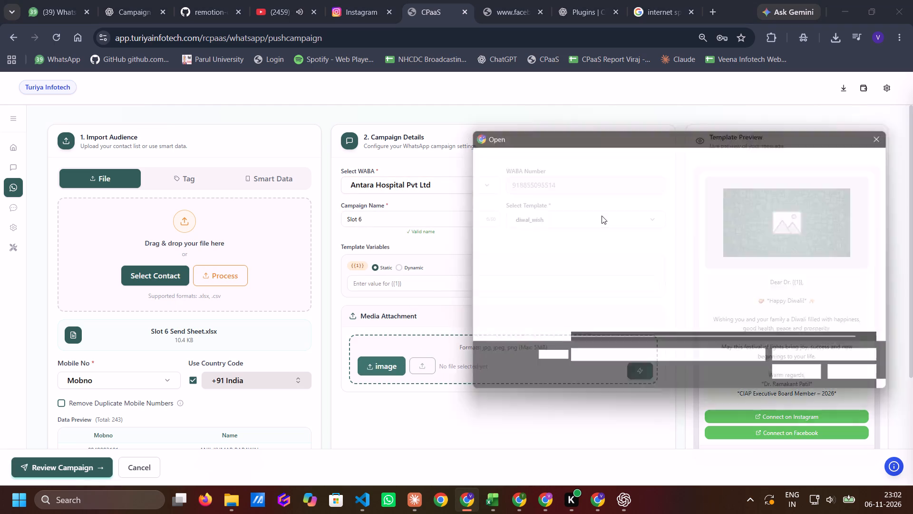
double_click(603, 216)
left_click(421, 371)
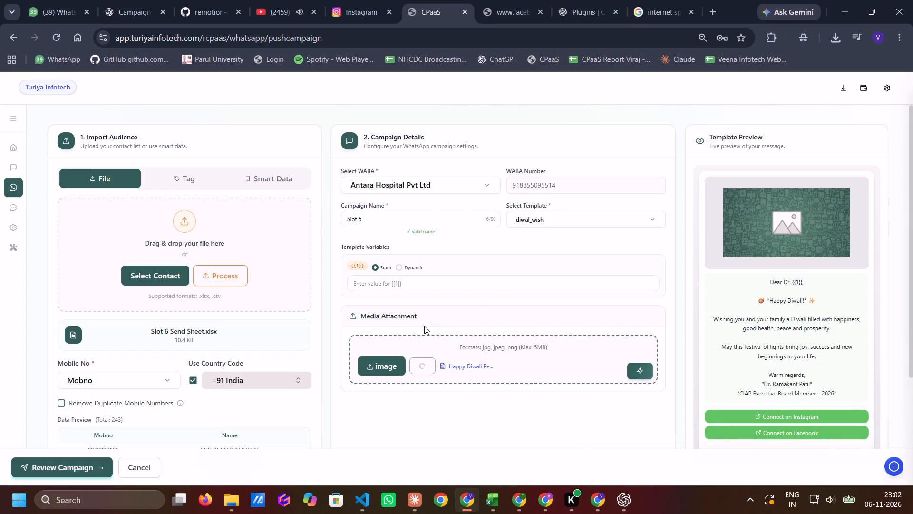
Make the template variable {{1}} dynamic and map it to the Name column.
left_click(398, 265)
left_click(398, 283)
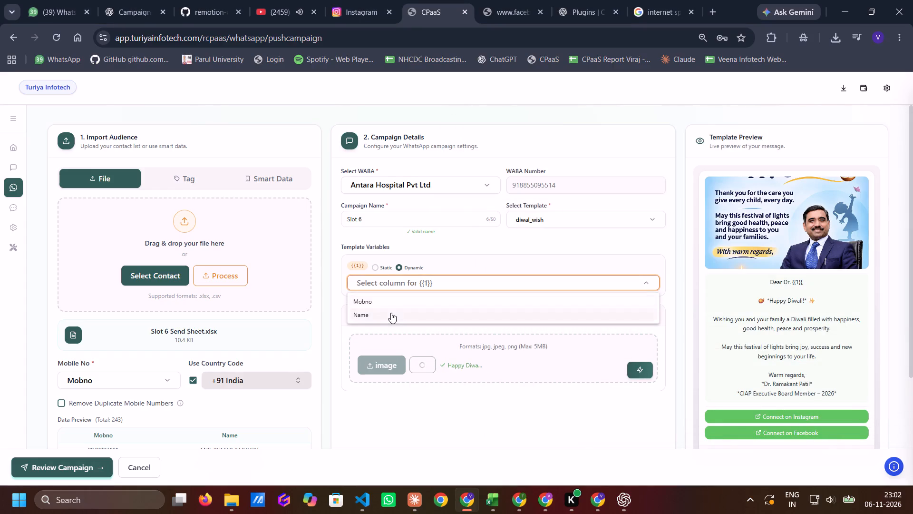
left_click(391, 313)
scroll(388, 316, "down", 4)
scroll(386, 320, "up", 6)
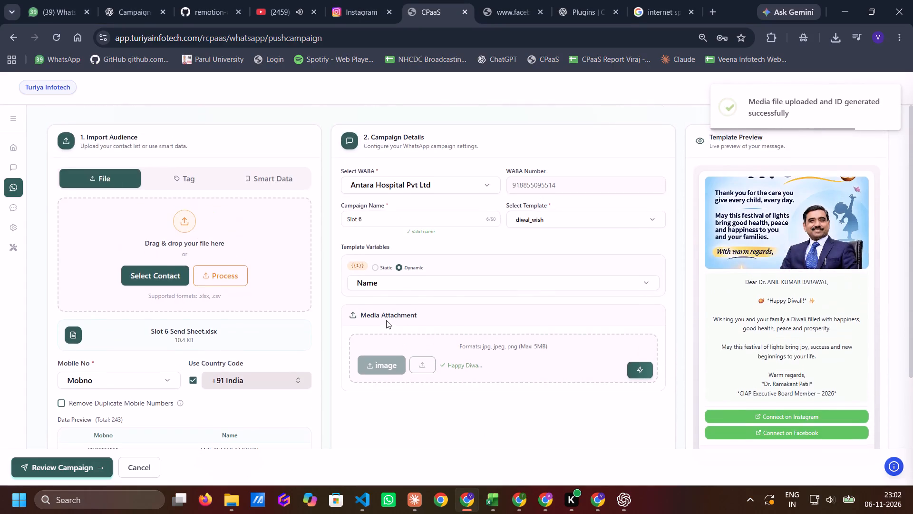
Review the Slot 6 campaign, schedule it for 11/07/2026 04:00 PM and send it.
scroll(380, 326, "down", 5)
left_click(51, 464)
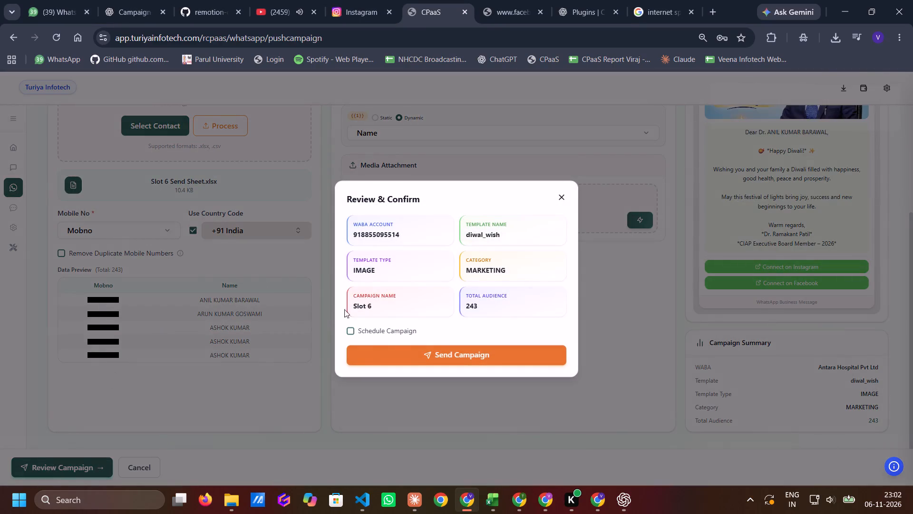
left_click(353, 333)
left_click(557, 326)
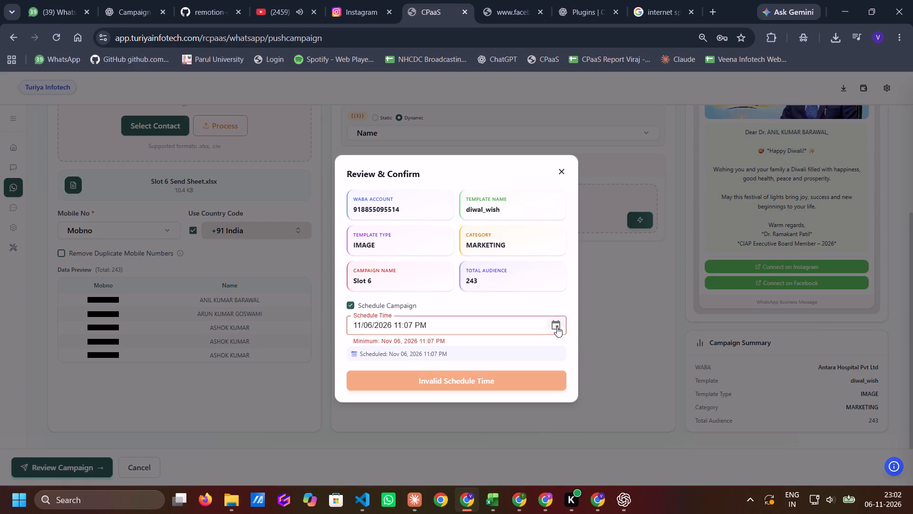
left_click(484, 187)
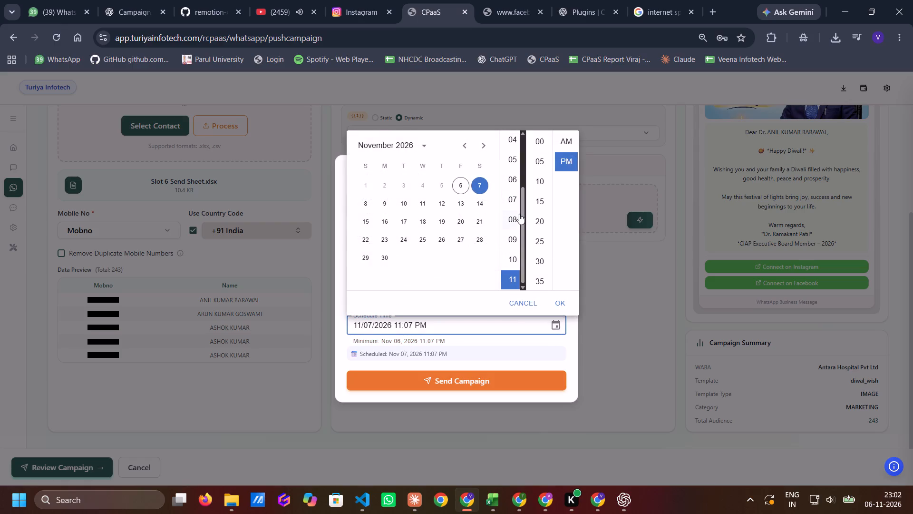
left_click_drag(521, 239, 520, 229)
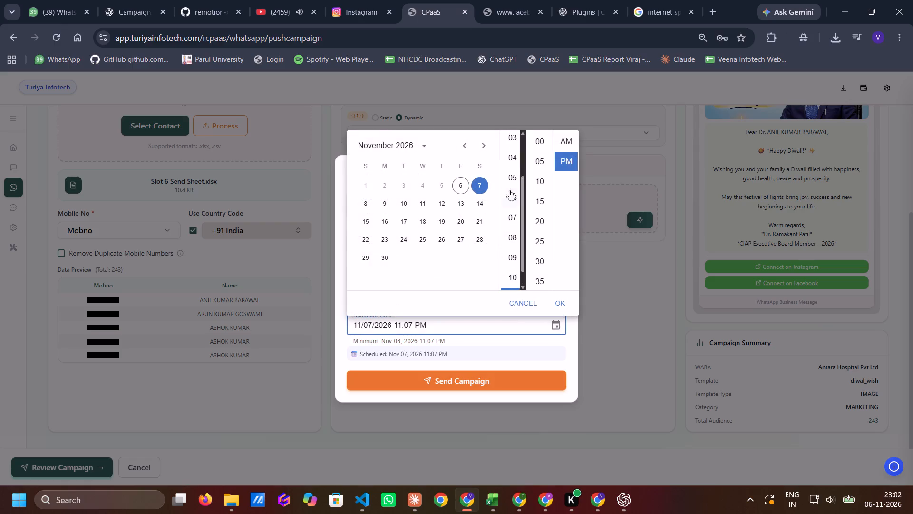
left_click(516, 159)
left_click(535, 145)
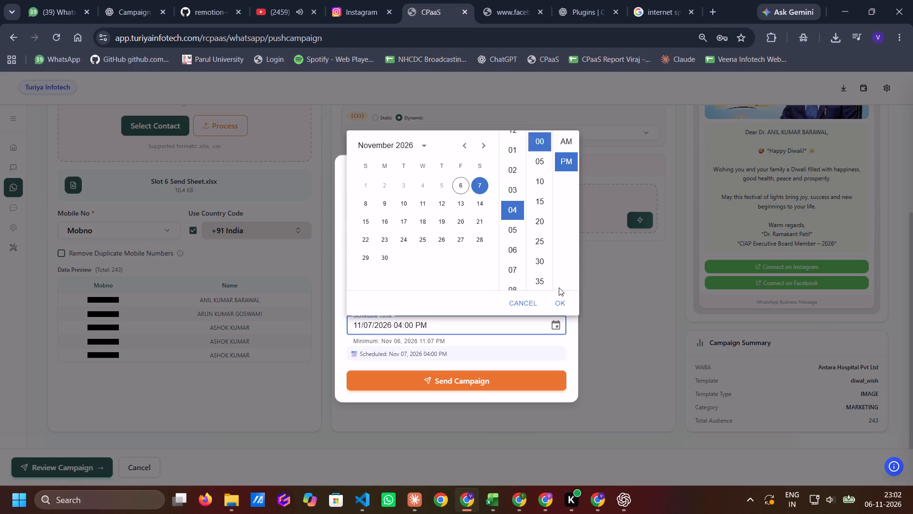
left_click(554, 307)
left_click(507, 379)
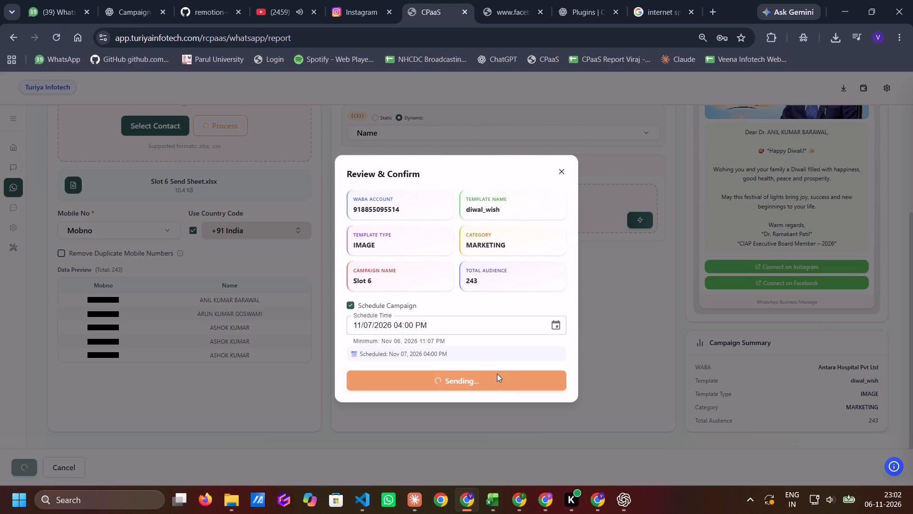
Open the scheduled campaigns list and check the queue times and dates of the Rajashtan slots.
left_click(527, 122)
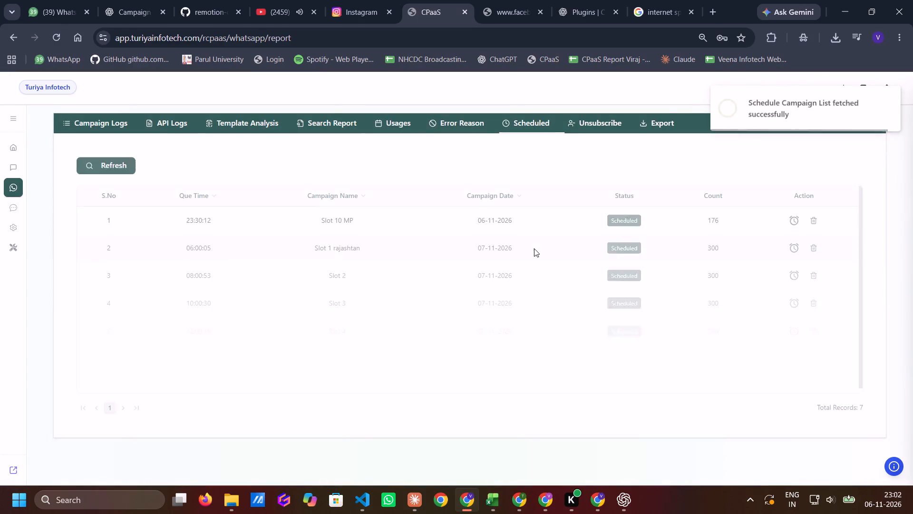
scroll(537, 253, "down", 7)
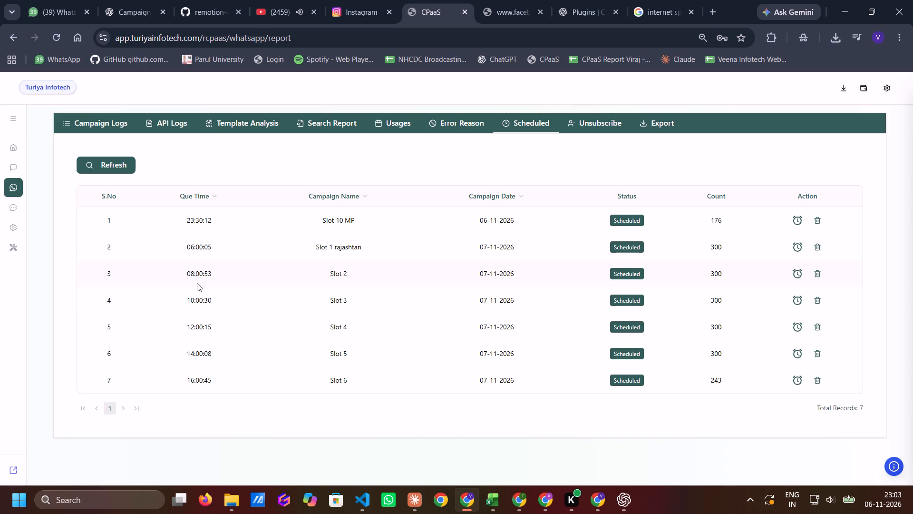
scroll(282, 340, "down", 5)
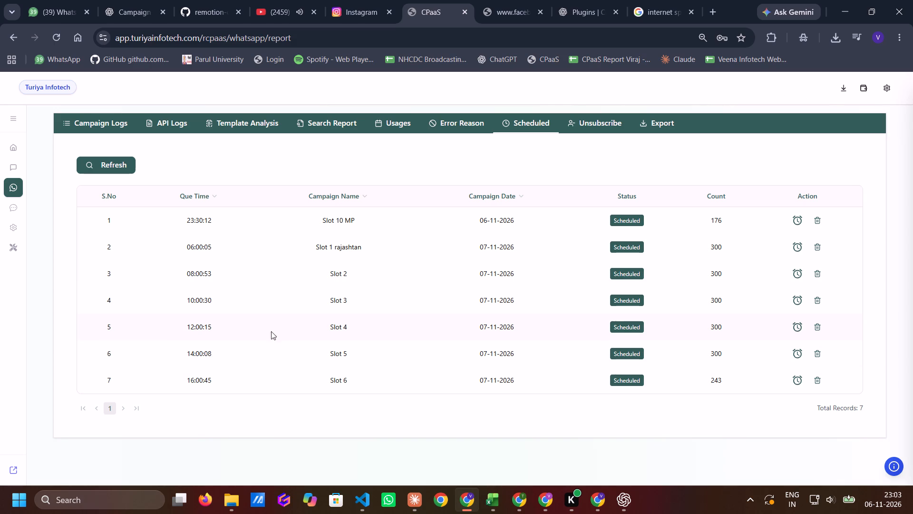